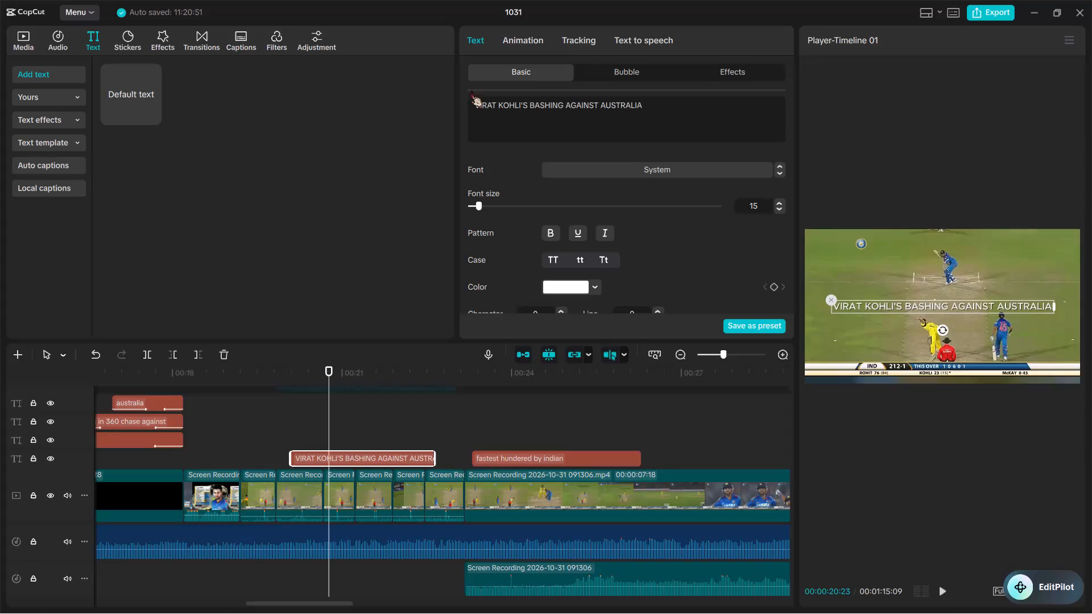
# Insert "AND hit " at the start of the "fastest hundered by indian" caption.
pyautogui.moveTo(533, 429); pyautogui.dragTo(532, 460)
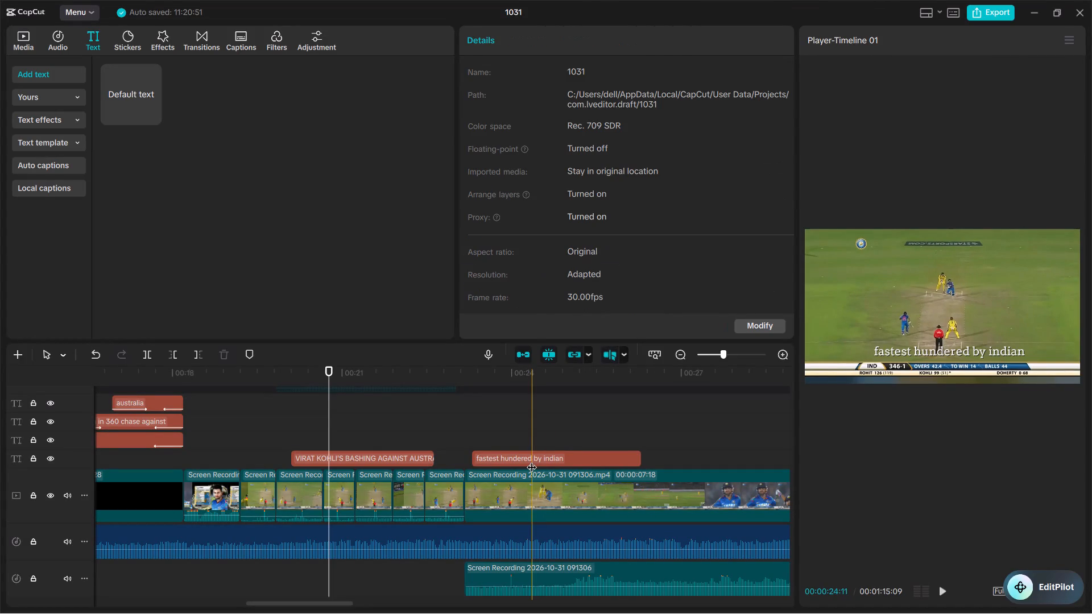
pyautogui.click(532, 460)
pyautogui.click(475, 105)
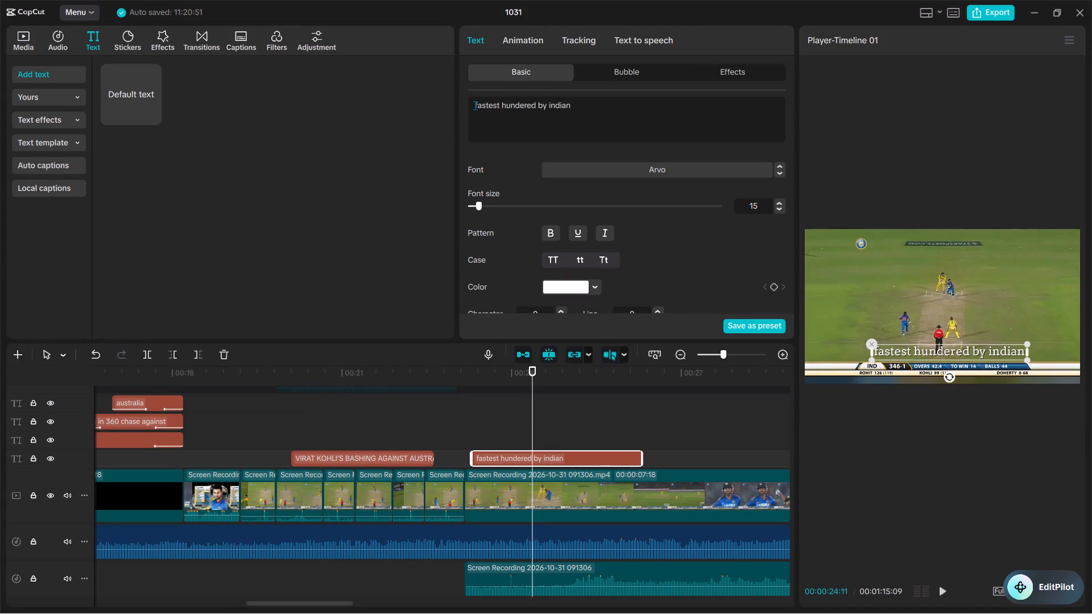
pyautogui.write('AND')
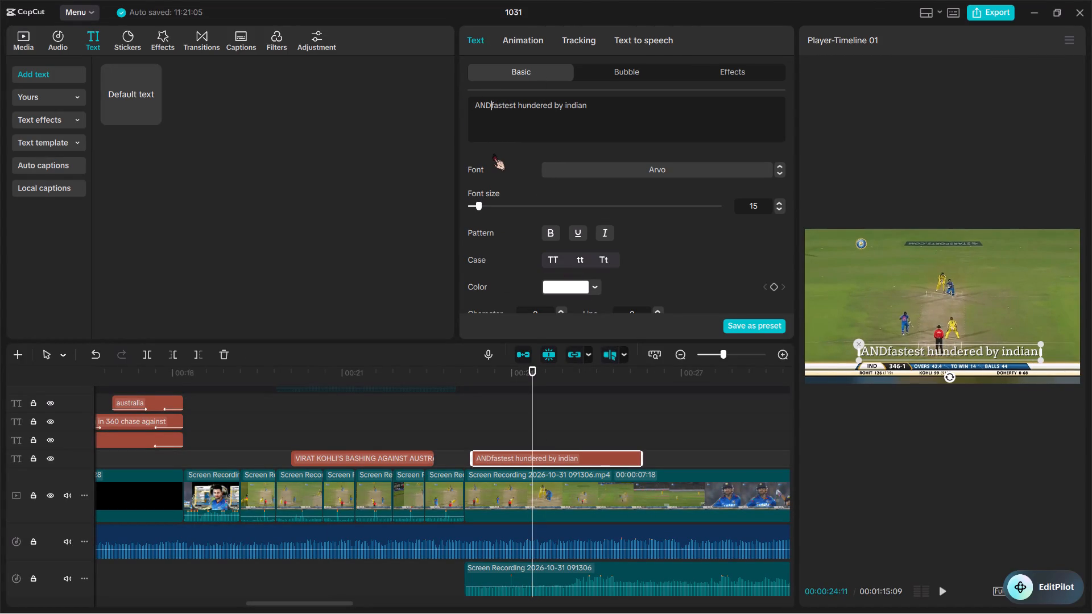
pyautogui.press('space')
pyautogui.write('HIT')
pyautogui.press('space')
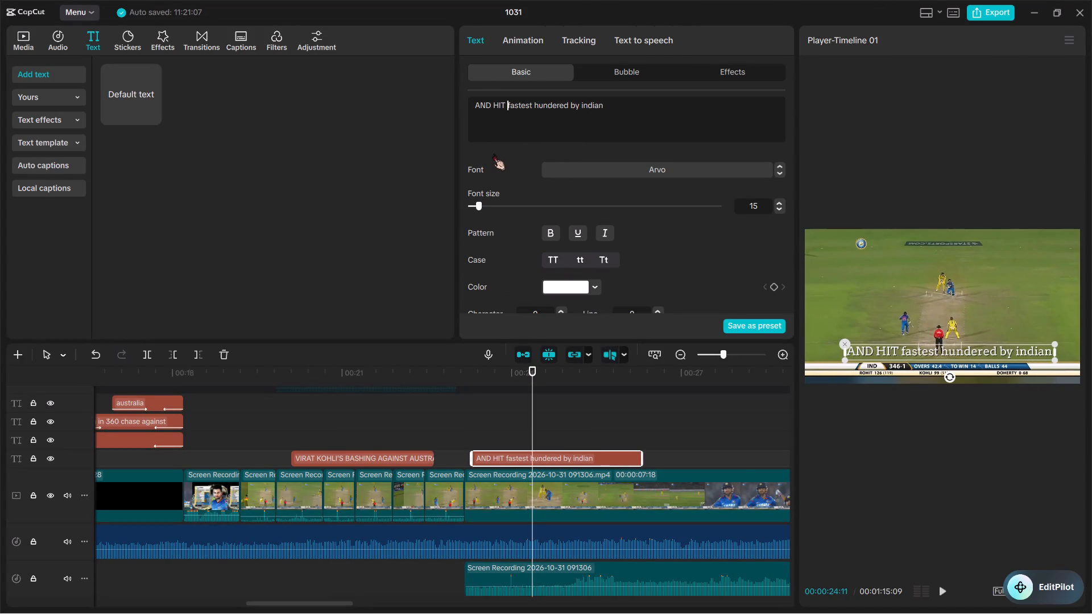
pyautogui.press('BackSpace')
pyautogui.press('BackSpace')
pyautogui.press('BackSpace')
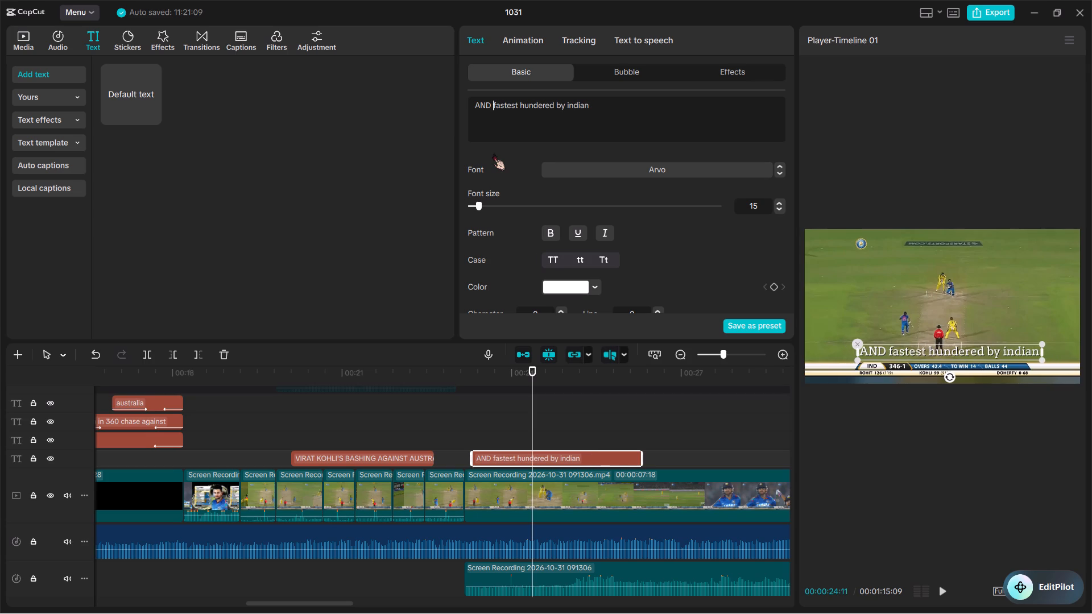
pyautogui.write('hit')
pyautogui.press('space')
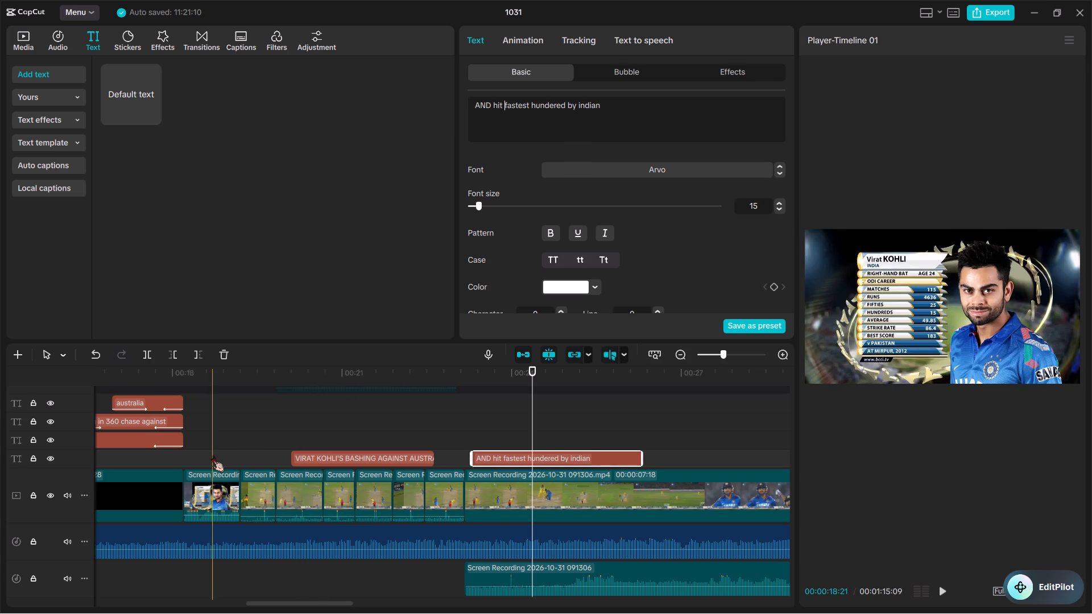
# Add a default text clip, shorten it to about one second, and place it just before the "VIRAT KOHLI'S BASHING AGAINST AUSTRALIA" caption on the same track.
pyautogui.moveTo(127, 106); pyautogui.dragTo(202, 466)
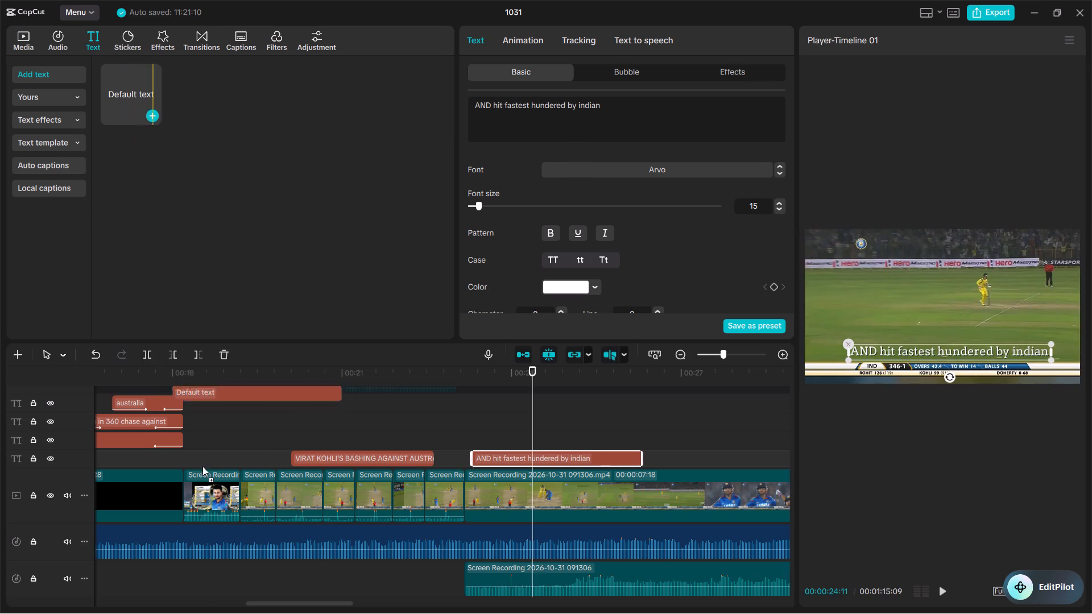
pyautogui.moveTo(202, 466); pyautogui.dragTo(191, 460)
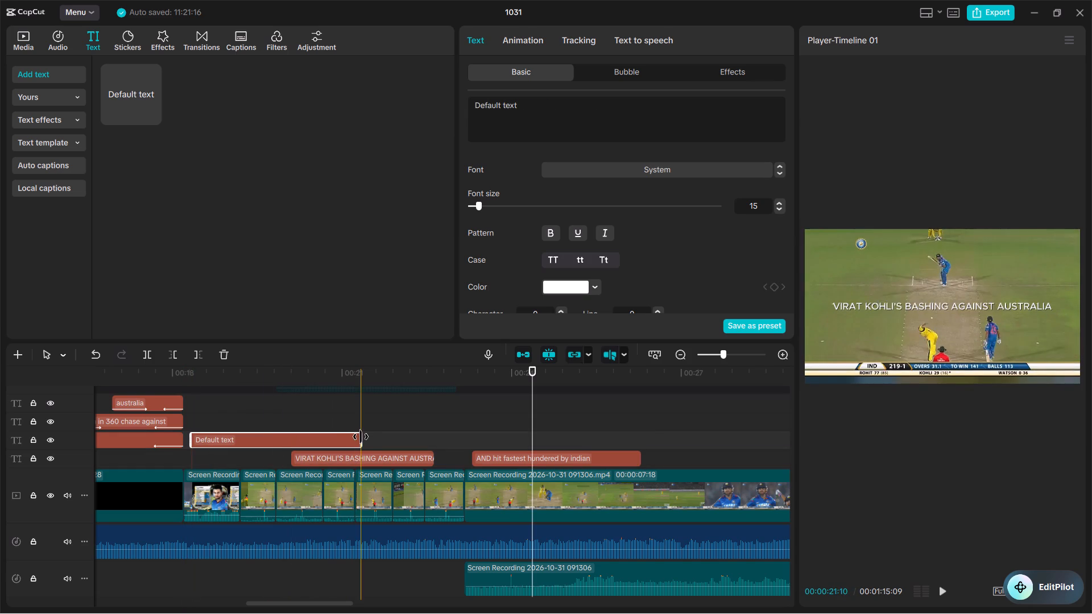
pyautogui.moveTo(361, 437); pyautogui.dragTo(272, 448)
pyautogui.moveTo(223, 438); pyautogui.dragTo(226, 457)
pyautogui.moveTo(193, 457); pyautogui.dragTo(229, 461)
# Replace the new text clip's placeholder wording with "and then".
pyautogui.moveTo(549, 99); pyautogui.dragTo(471, 109)
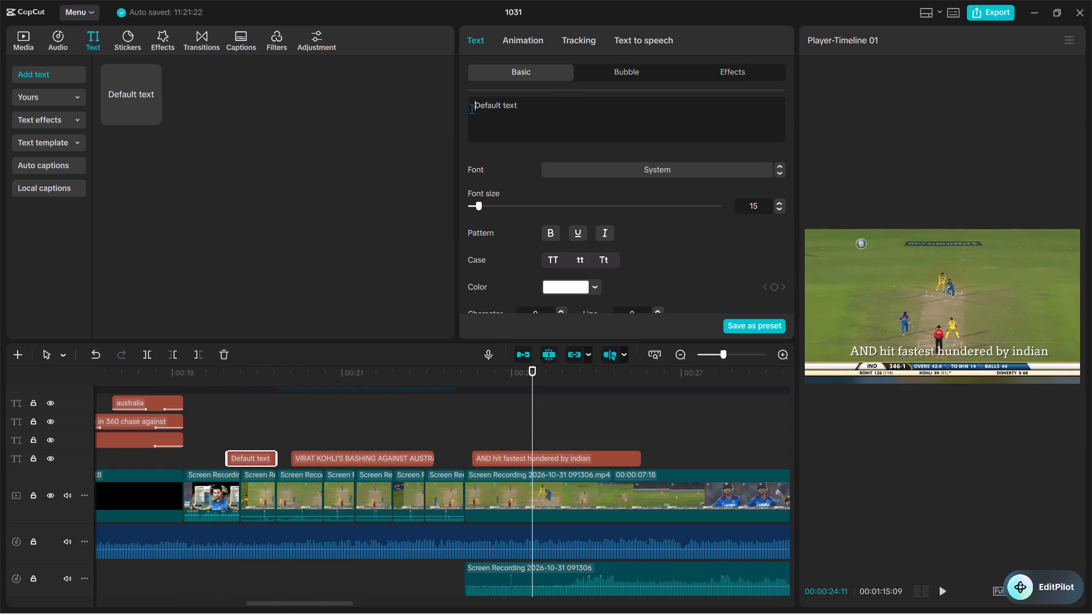
pyautogui.moveTo(471, 109); pyautogui.dragTo(470, 108)
pyautogui.click(523, 101)
pyautogui.doubleClick(523, 101)
pyautogui.press('BackSpace')
pyautogui.press('BackSpace')
pyautogui.press('BackSpace')
pyautogui.press('BackSpace')
pyautogui.press('BackSpace')
pyautogui.press('BackSpace')
pyautogui.press('BackSpace')
pyautogui.press('BackSpace')
pyautogui.press('BackSpace')
pyautogui.press('BackSpace')
pyautogui.press('BackSpace')
pyautogui.press('BackSpace')
pyautogui.press('BackSpace')
pyautogui.press('BackSpace')
pyautogui.press('BackSpace')
pyautogui.press('BackSpace')
pyautogui.press('BackSpace')
pyautogui.press('BackSpace')
pyautogui.press('BackSpace')
pyautogui.press('BackSpace')
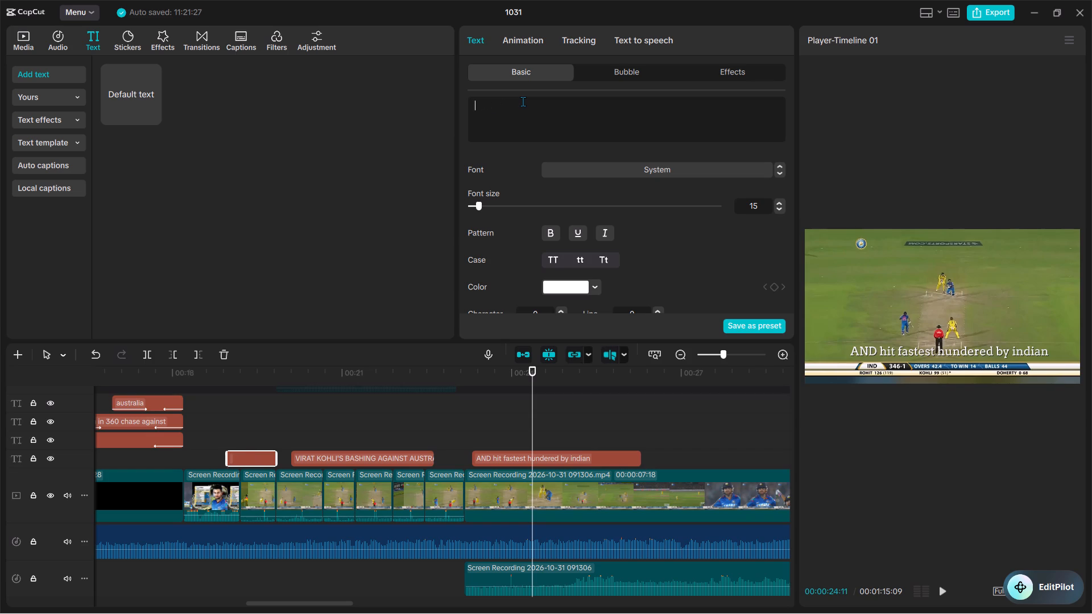
pyautogui.write('and then')
pyautogui.press('space')
# Preview the "and then" caption over the video, try out different fonts on it, and settle on BANGERS.
pyautogui.moveTo(258, 415); pyautogui.dragTo(250, 460)
pyautogui.click(250, 460)
pyautogui.click(251, 433)
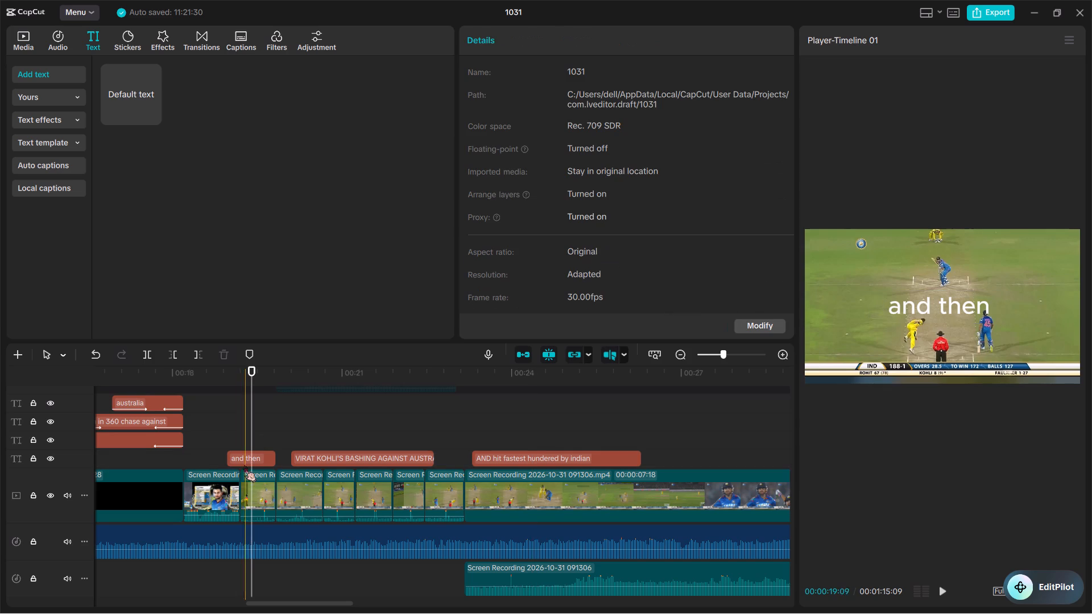
pyautogui.click(250, 454)
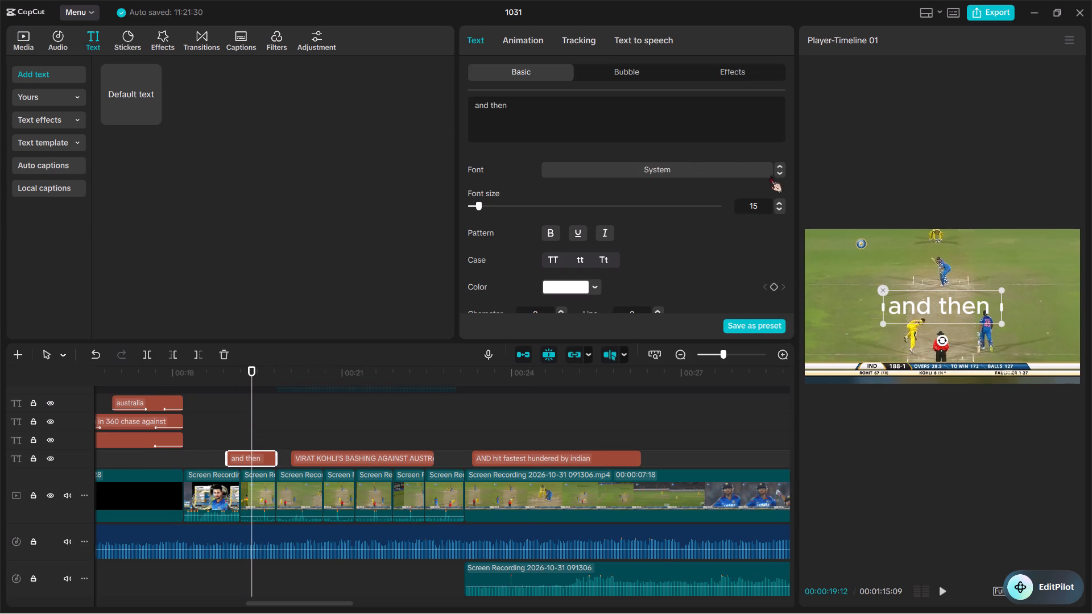
pyautogui.click(782, 175)
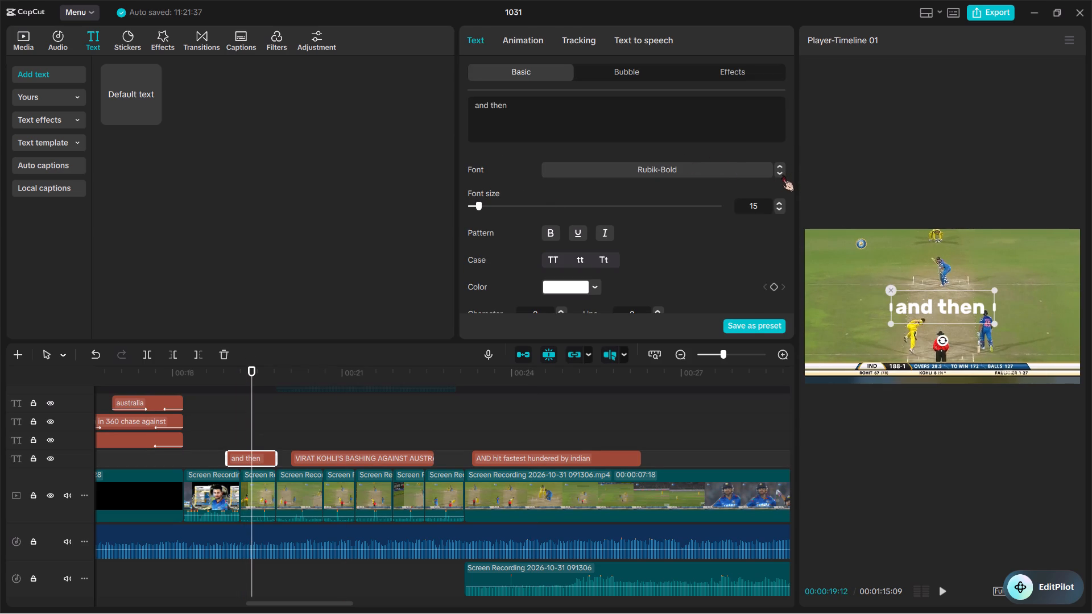
pyautogui.click(782, 175)
pyautogui.click(782, 175)
pyautogui.click(782, 175)
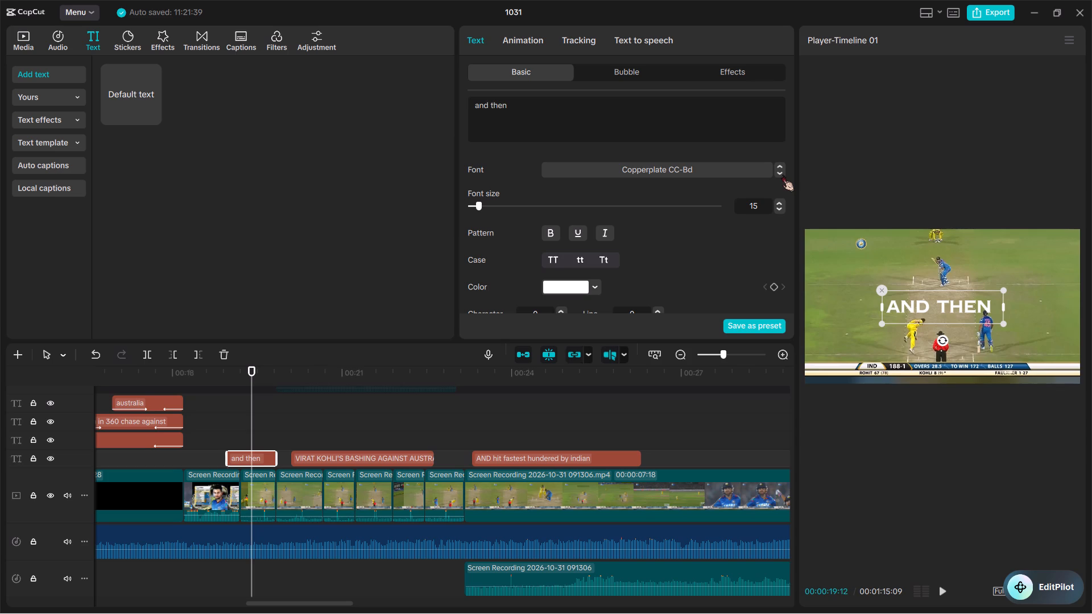
pyautogui.click(782, 175)
pyautogui.click(782, 175)
pyautogui.click(782, 175)
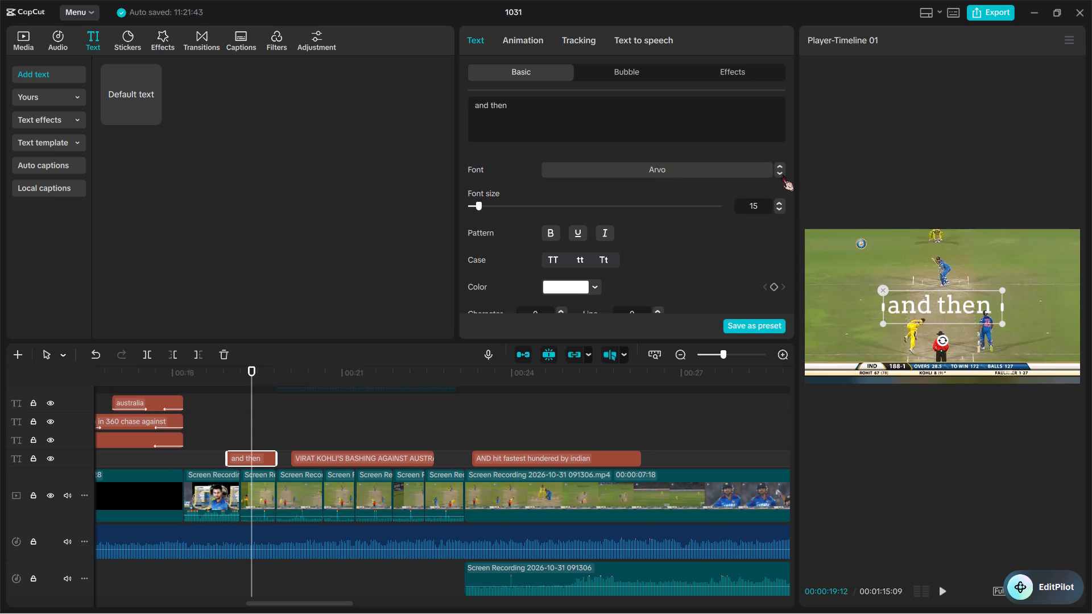
pyautogui.click(782, 175)
pyautogui.click(782, 175)
pyautogui.click(782, 175)
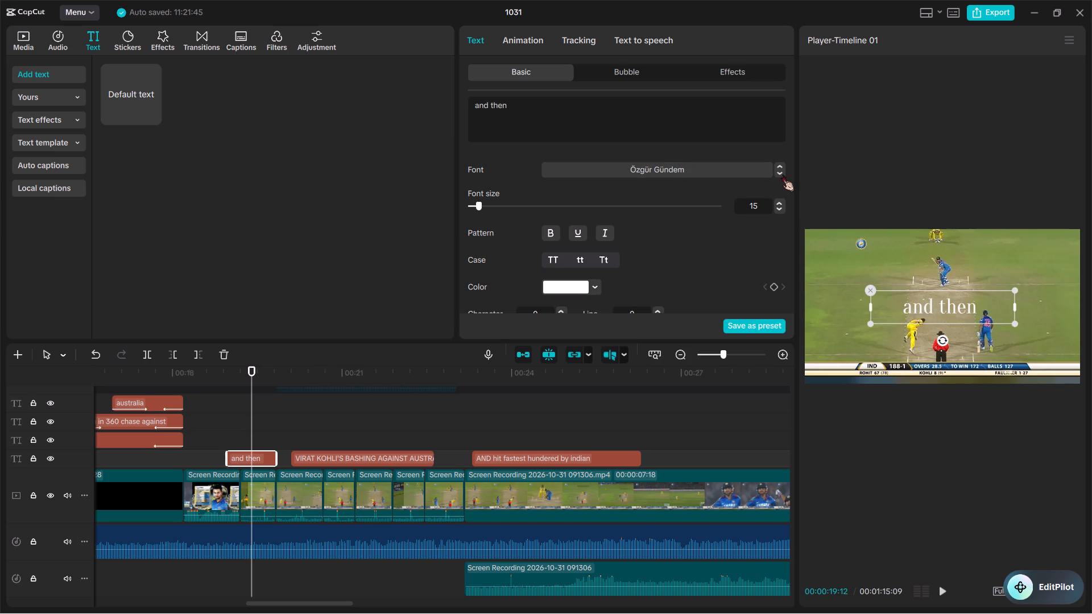
pyautogui.click(782, 175)
pyautogui.click(782, 175)
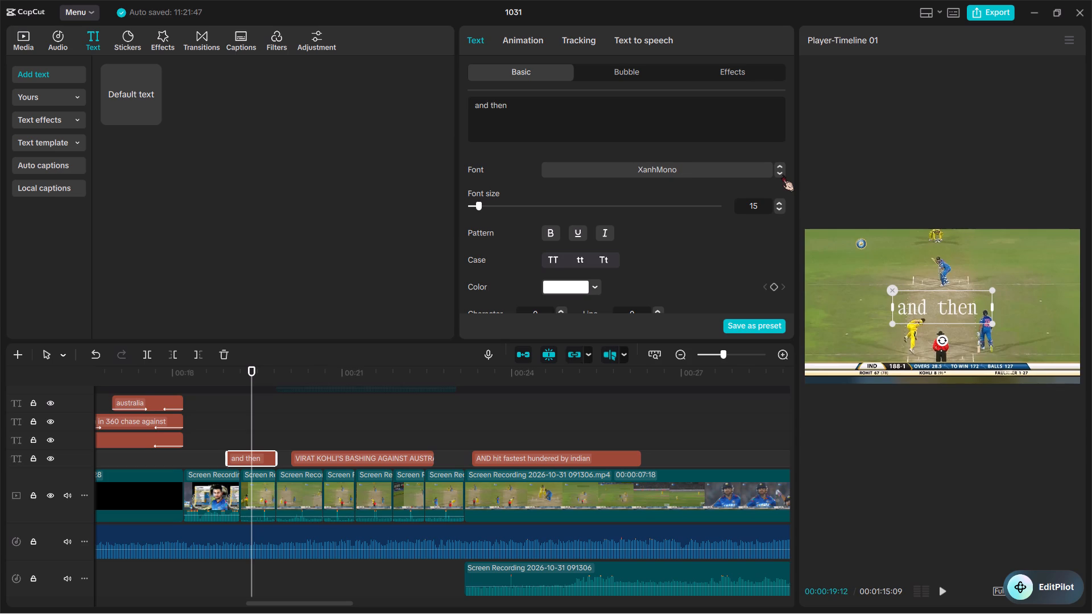
pyautogui.click(782, 175)
pyautogui.click(782, 175)
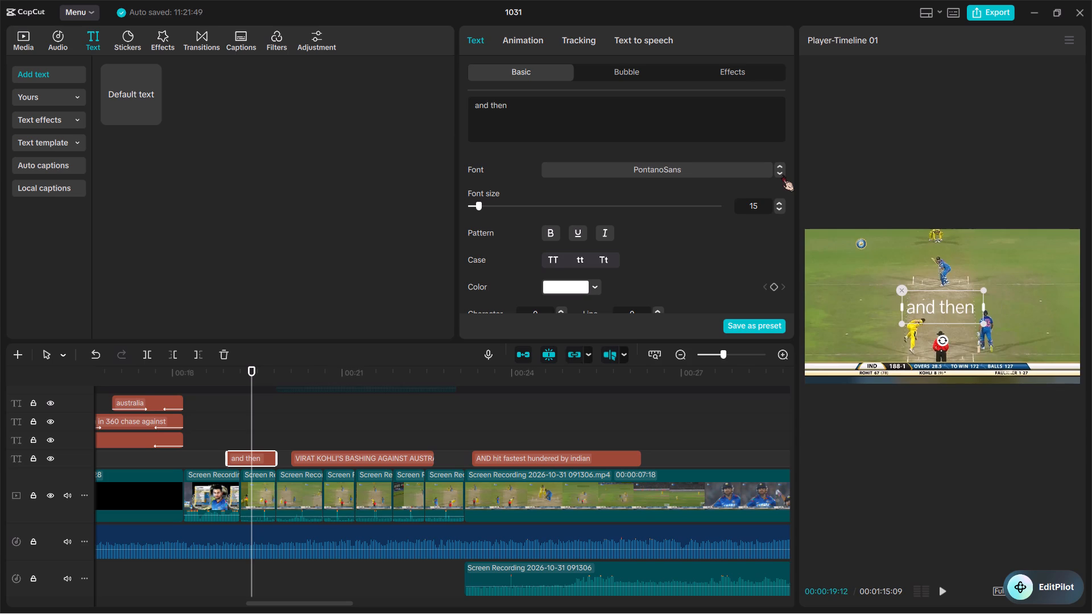
pyautogui.click(782, 175)
pyautogui.click(782, 175)
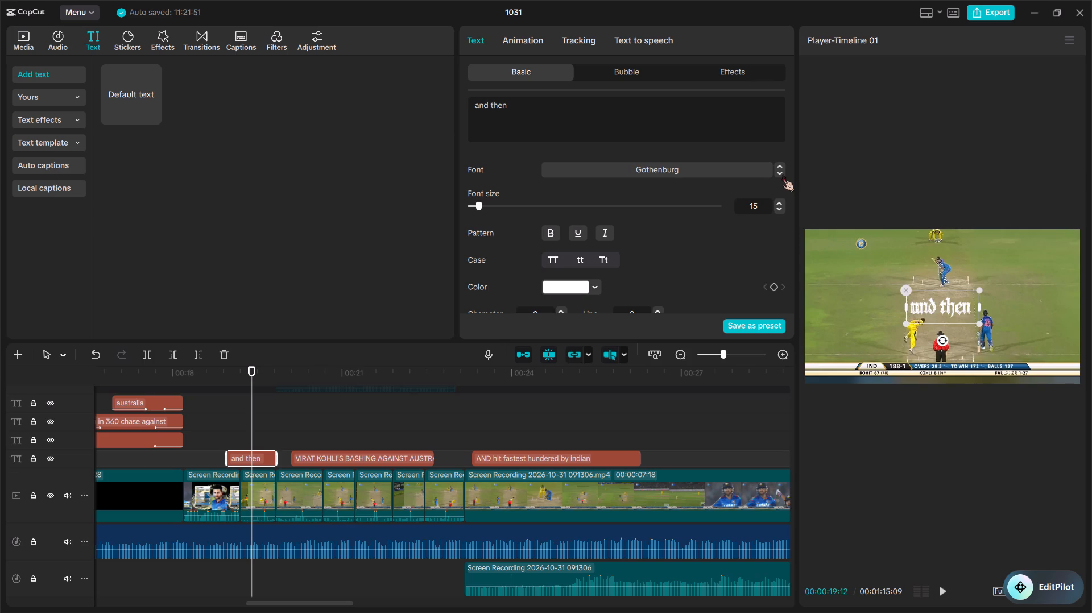
pyautogui.click(782, 175)
pyautogui.click(782, 175)
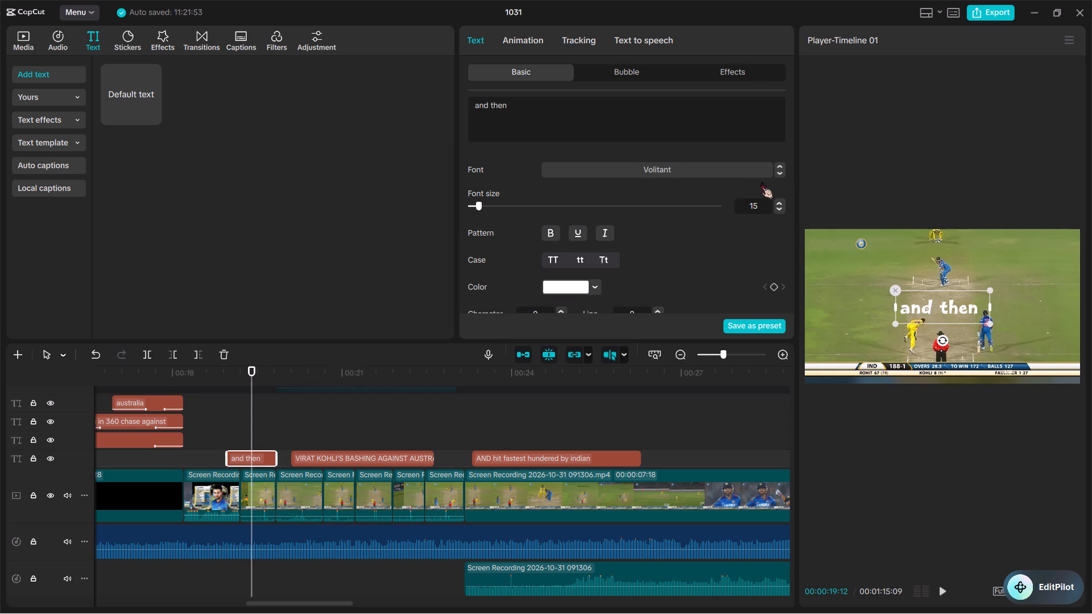
pyautogui.click(780, 174)
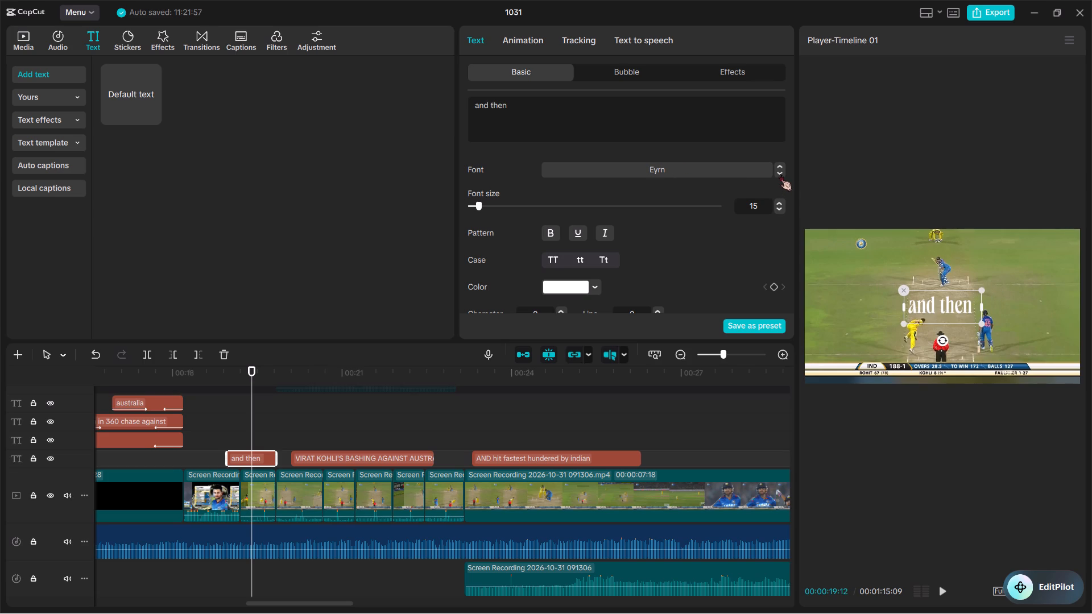
pyautogui.click(780, 174)
pyautogui.click(780, 174)
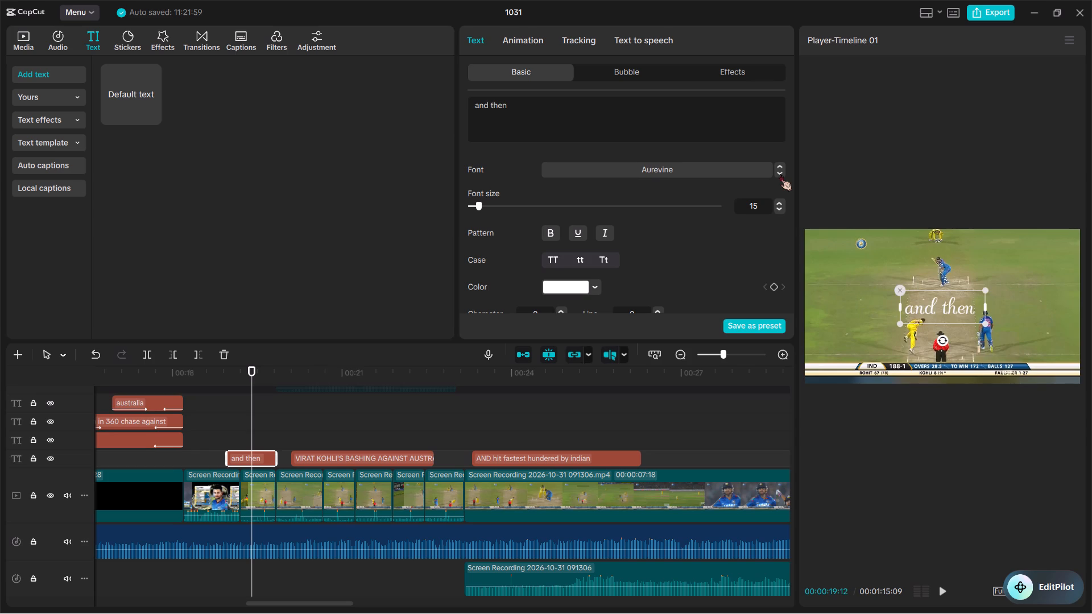
pyautogui.click(780, 174)
pyautogui.click(780, 174)
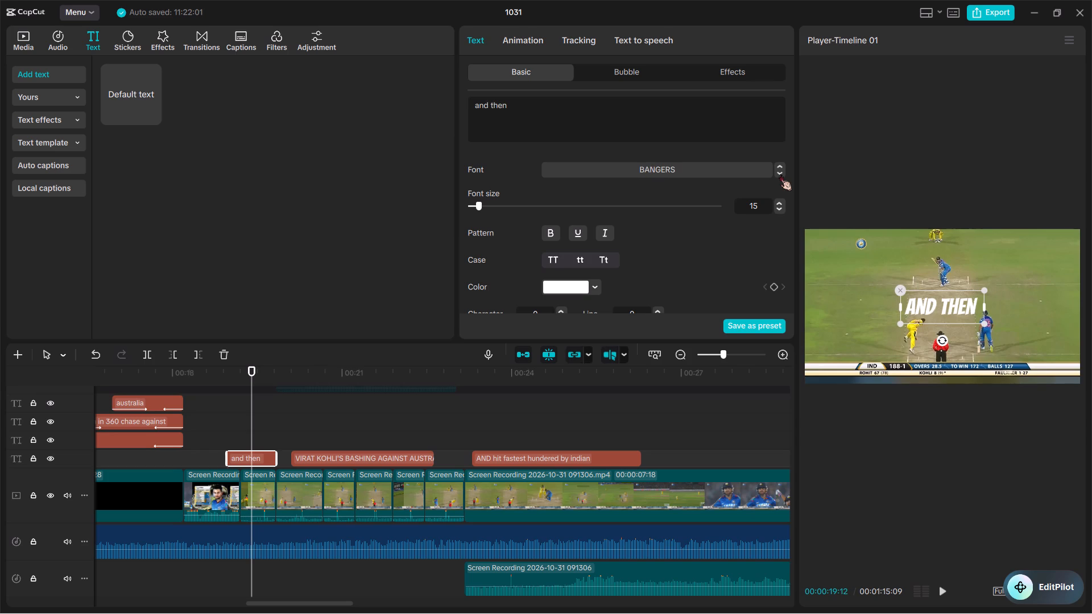
pyautogui.click(780, 174)
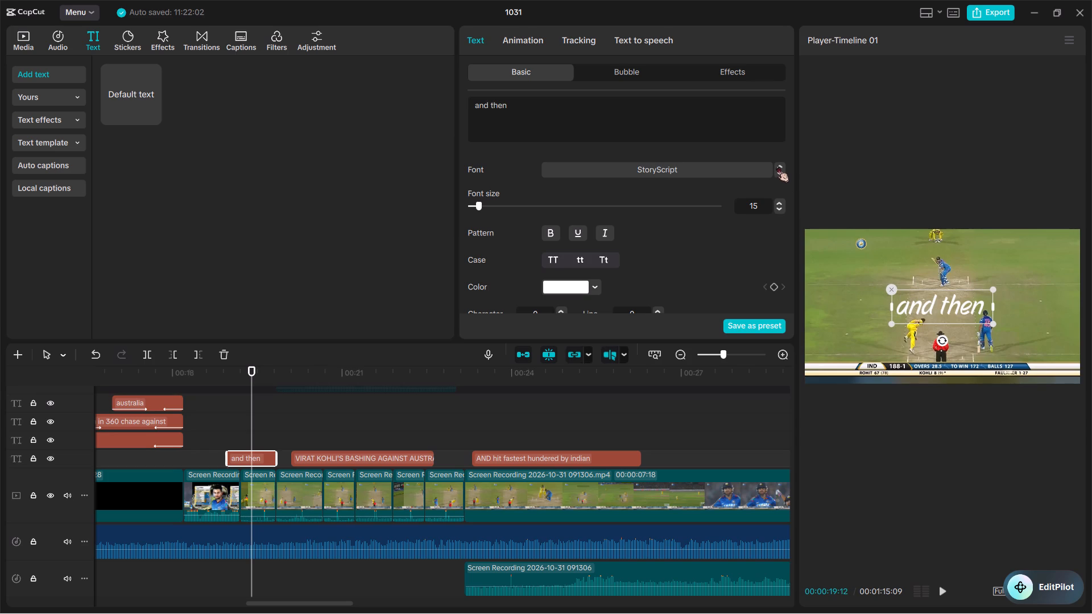
pyautogui.click(777, 166)
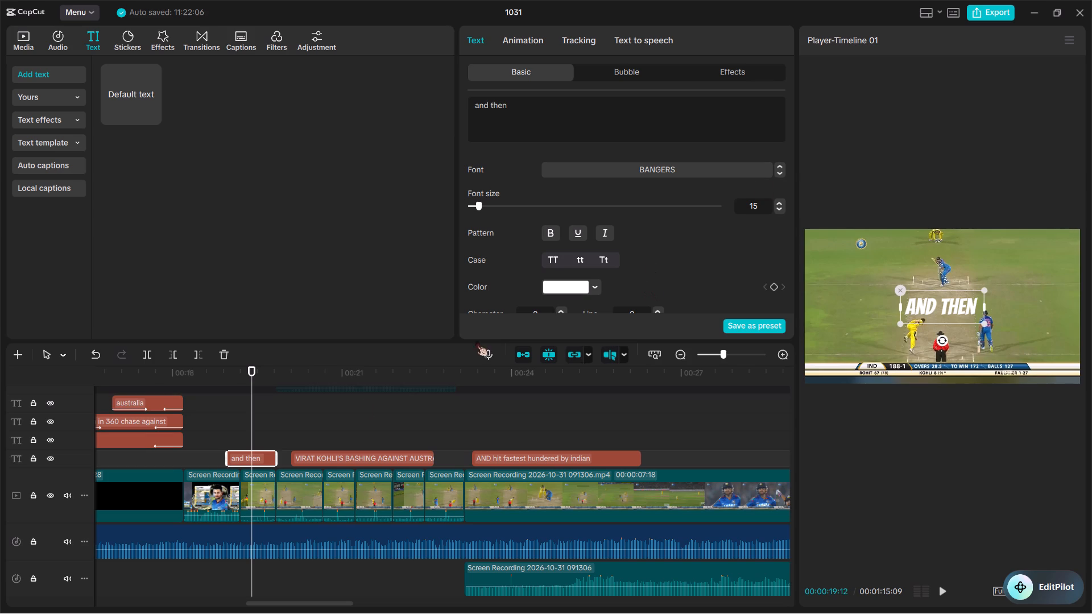
# Move the "and then" text down in the frame to just above the scoreboard.
pyautogui.moveTo(962, 299); pyautogui.dragTo(965, 325)
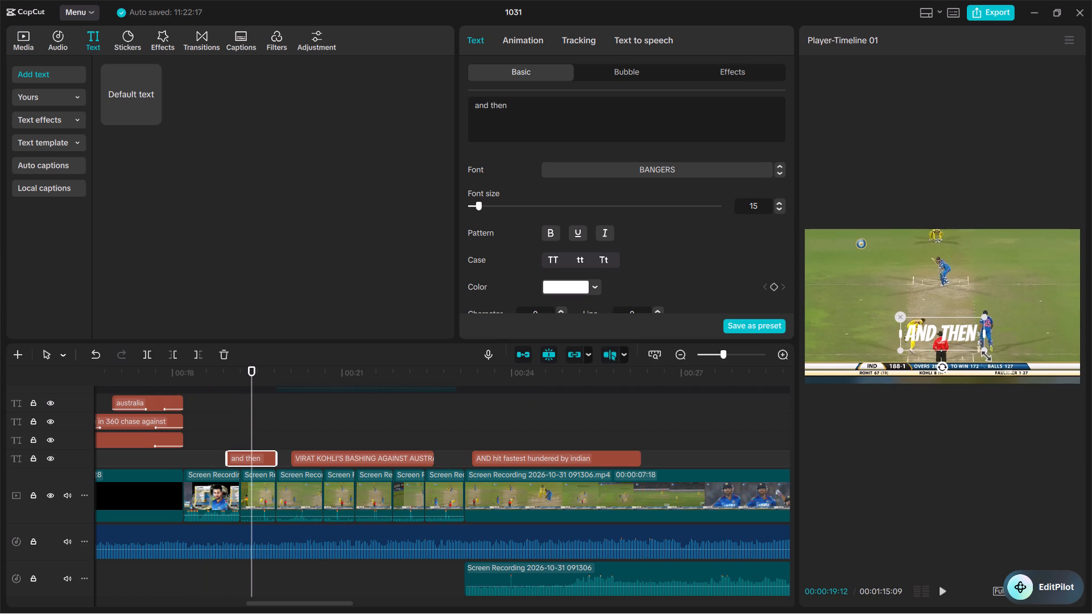
# Apply the fourth preset style in the first row, with white lettering, to the "and then" caption.
pyautogui.scroll(-1, 551, 250)
pyautogui.doubleClick(592, 230)
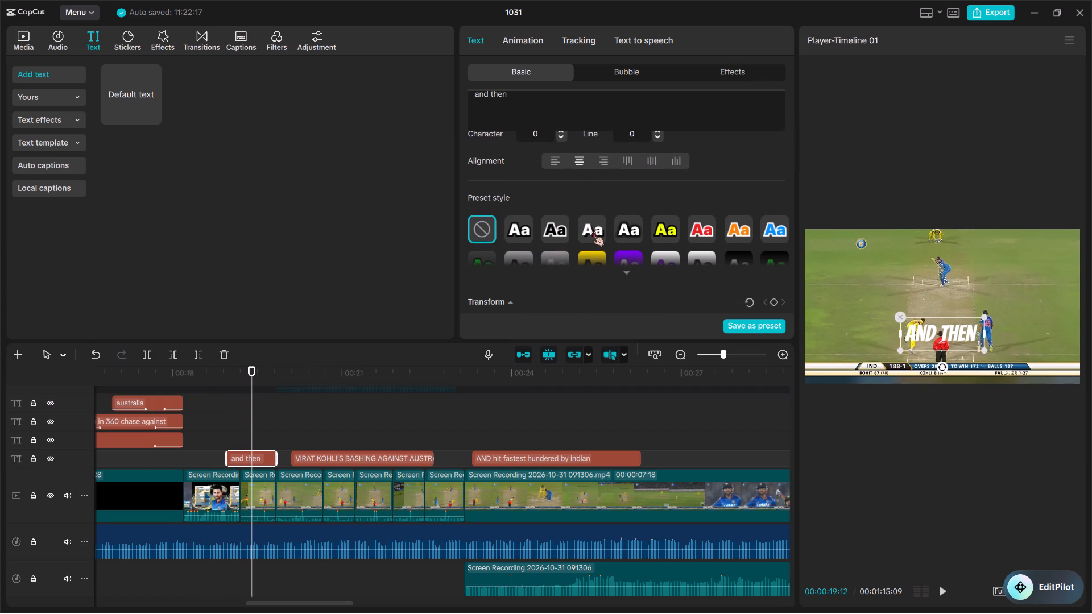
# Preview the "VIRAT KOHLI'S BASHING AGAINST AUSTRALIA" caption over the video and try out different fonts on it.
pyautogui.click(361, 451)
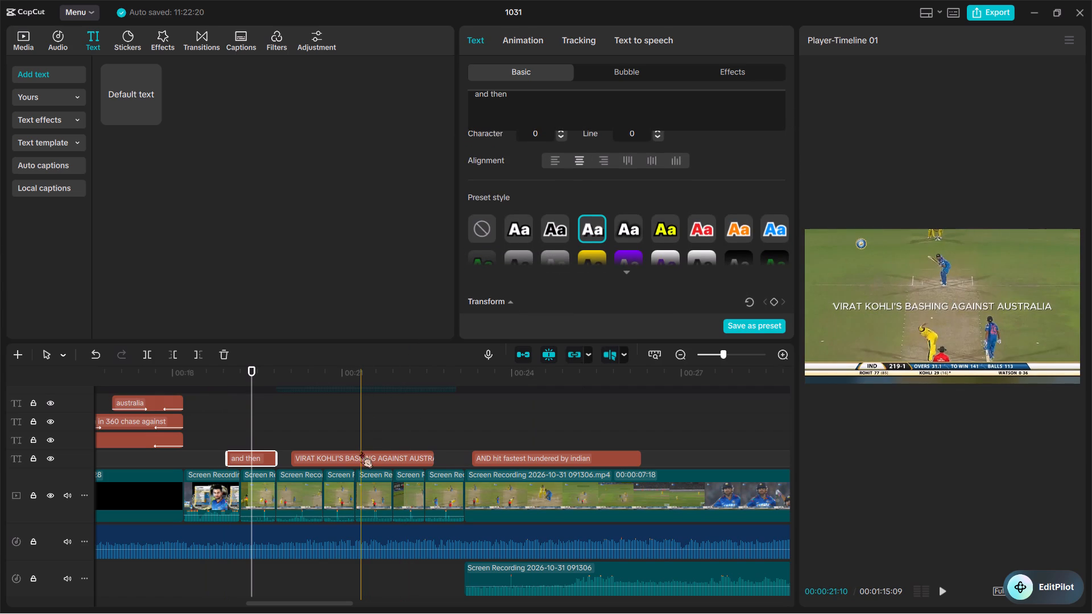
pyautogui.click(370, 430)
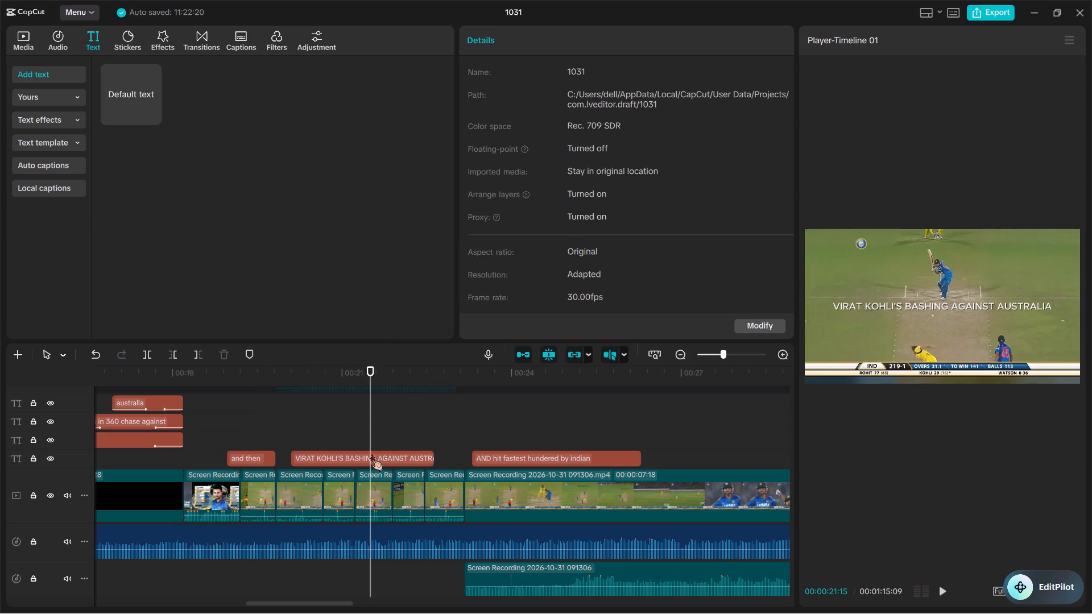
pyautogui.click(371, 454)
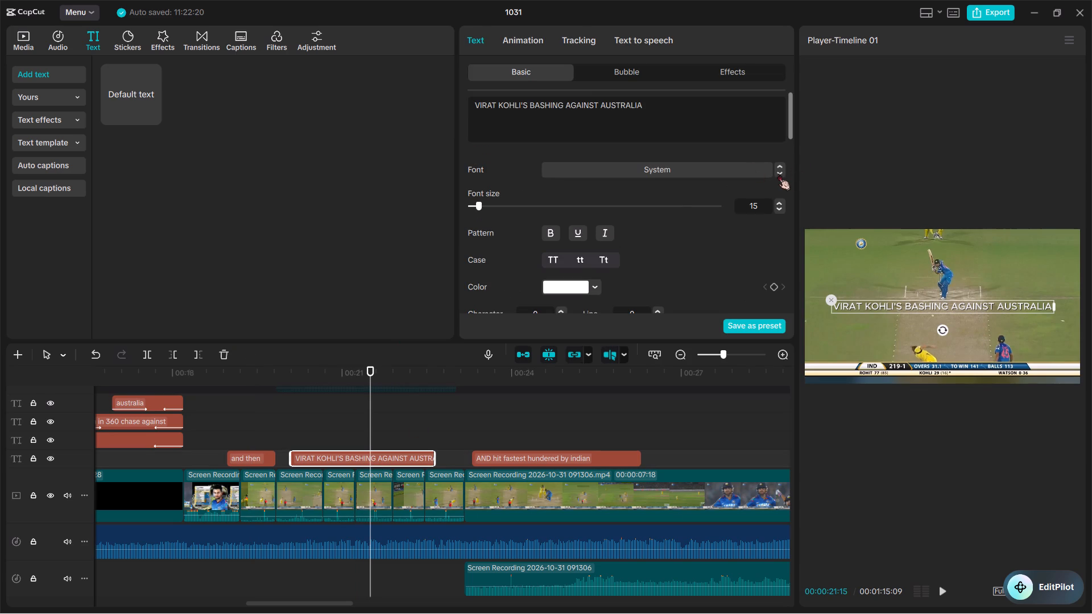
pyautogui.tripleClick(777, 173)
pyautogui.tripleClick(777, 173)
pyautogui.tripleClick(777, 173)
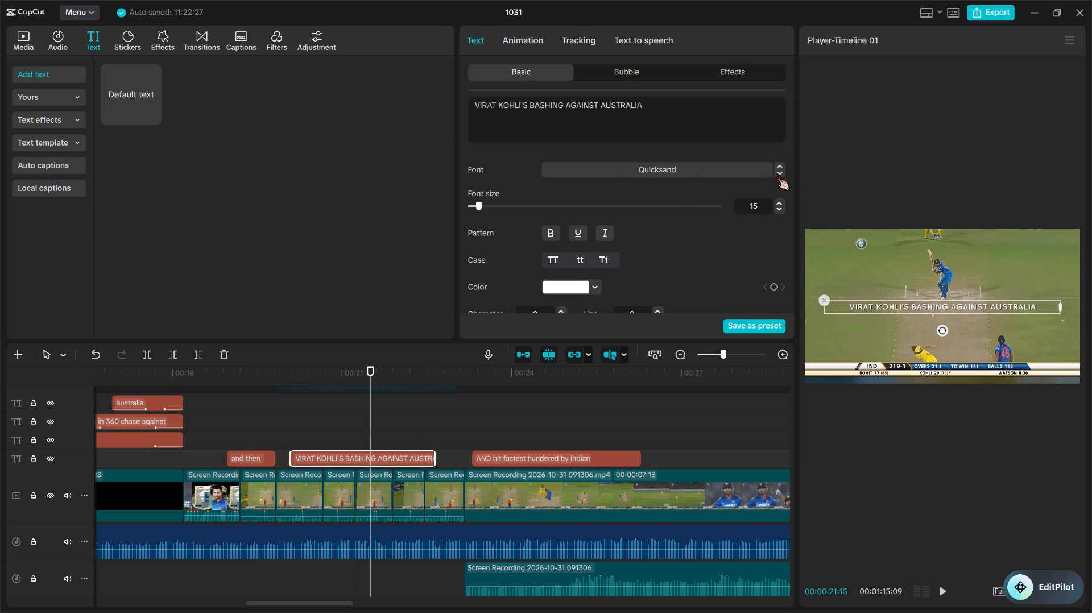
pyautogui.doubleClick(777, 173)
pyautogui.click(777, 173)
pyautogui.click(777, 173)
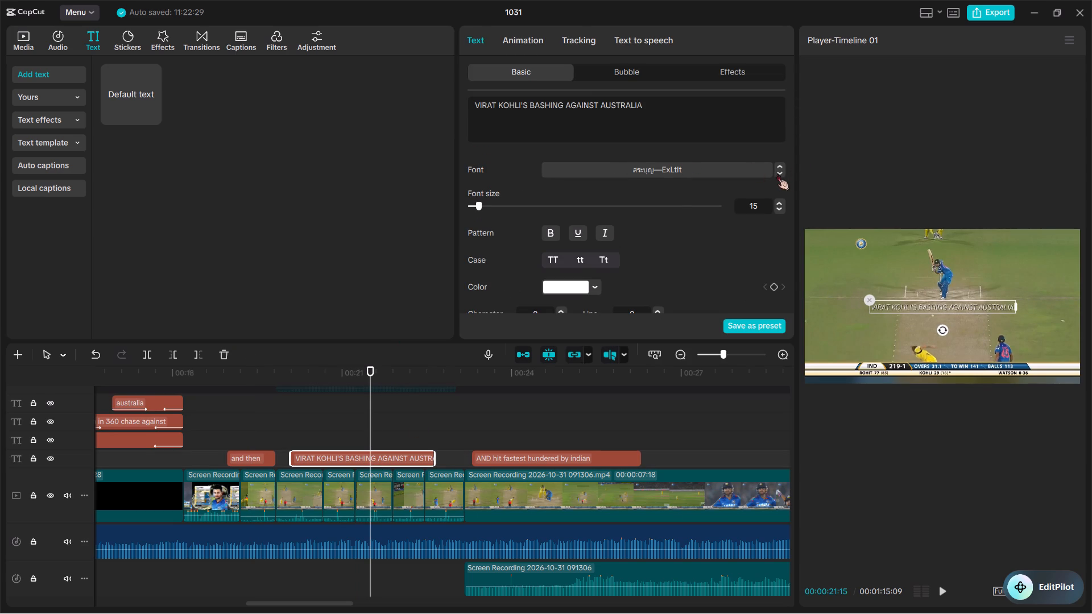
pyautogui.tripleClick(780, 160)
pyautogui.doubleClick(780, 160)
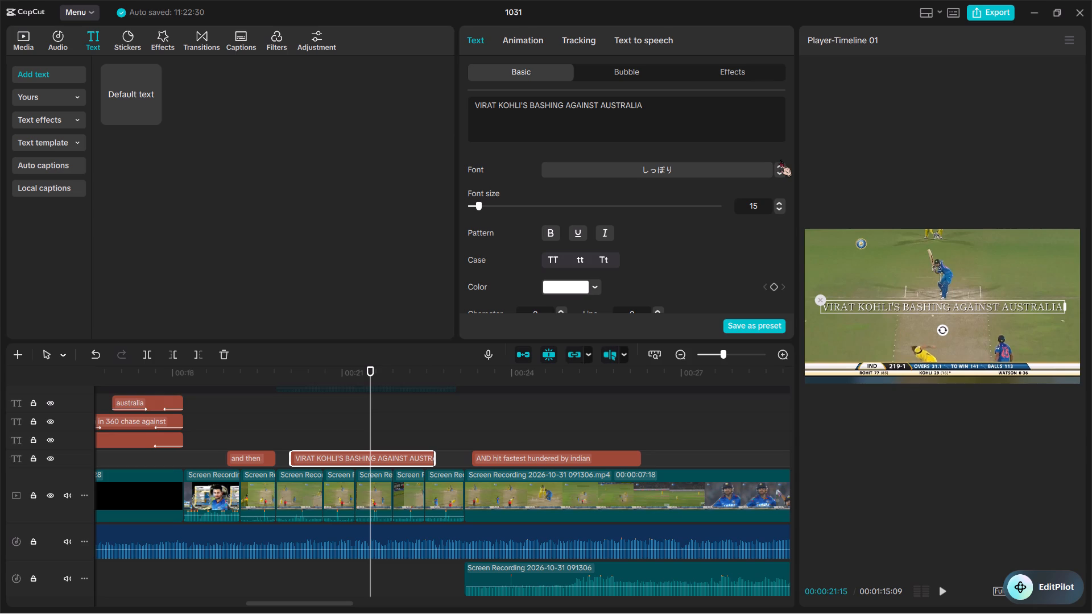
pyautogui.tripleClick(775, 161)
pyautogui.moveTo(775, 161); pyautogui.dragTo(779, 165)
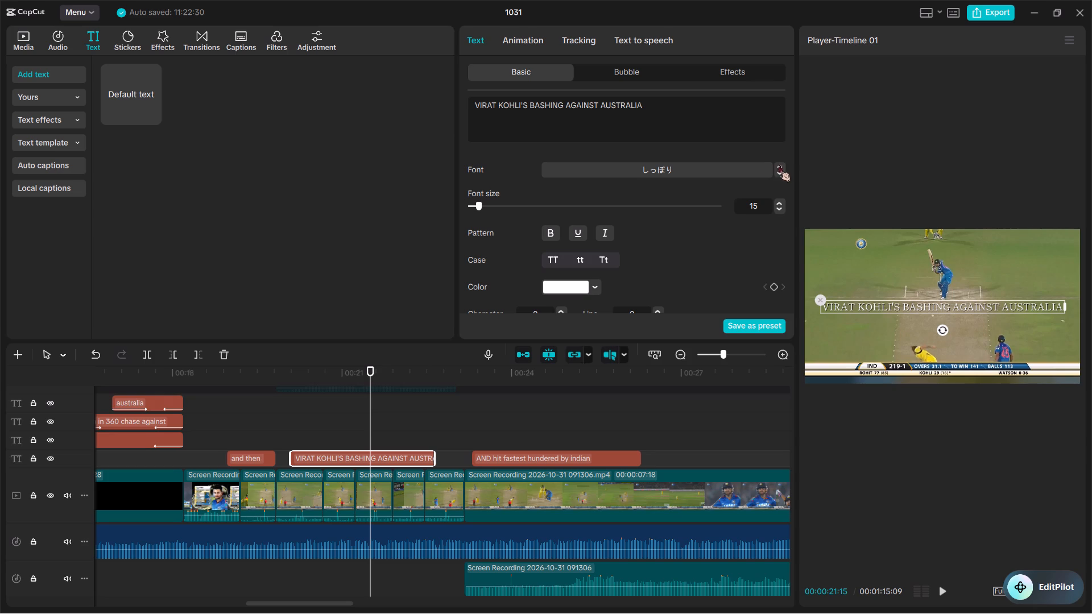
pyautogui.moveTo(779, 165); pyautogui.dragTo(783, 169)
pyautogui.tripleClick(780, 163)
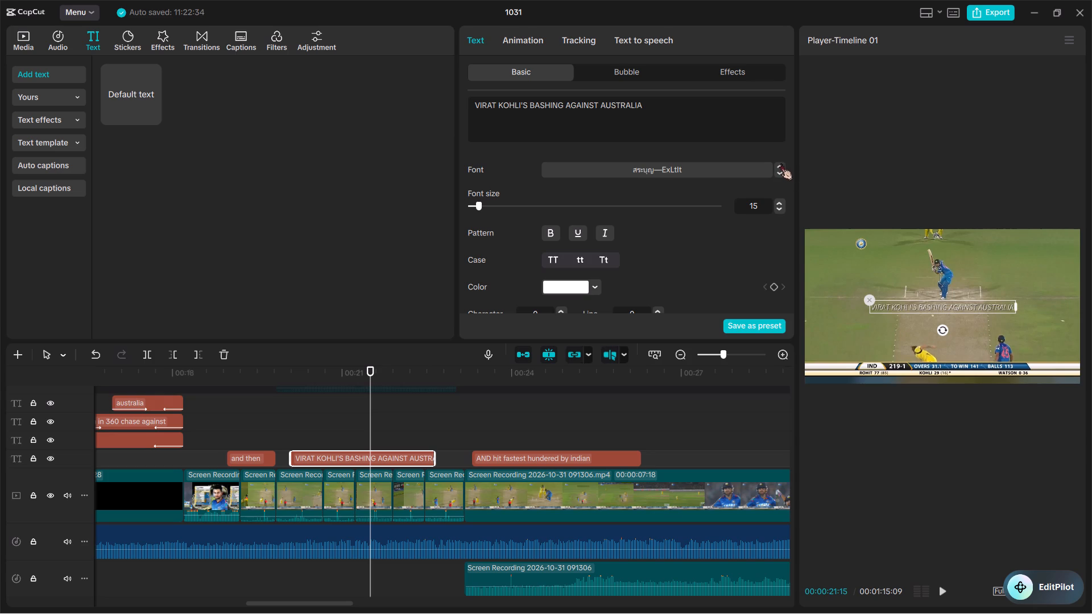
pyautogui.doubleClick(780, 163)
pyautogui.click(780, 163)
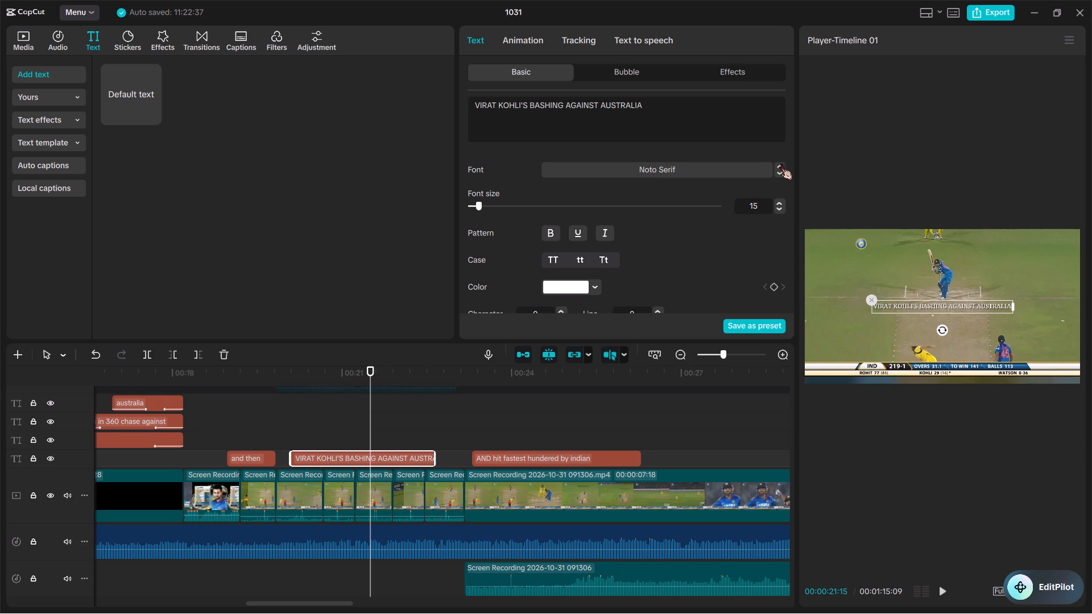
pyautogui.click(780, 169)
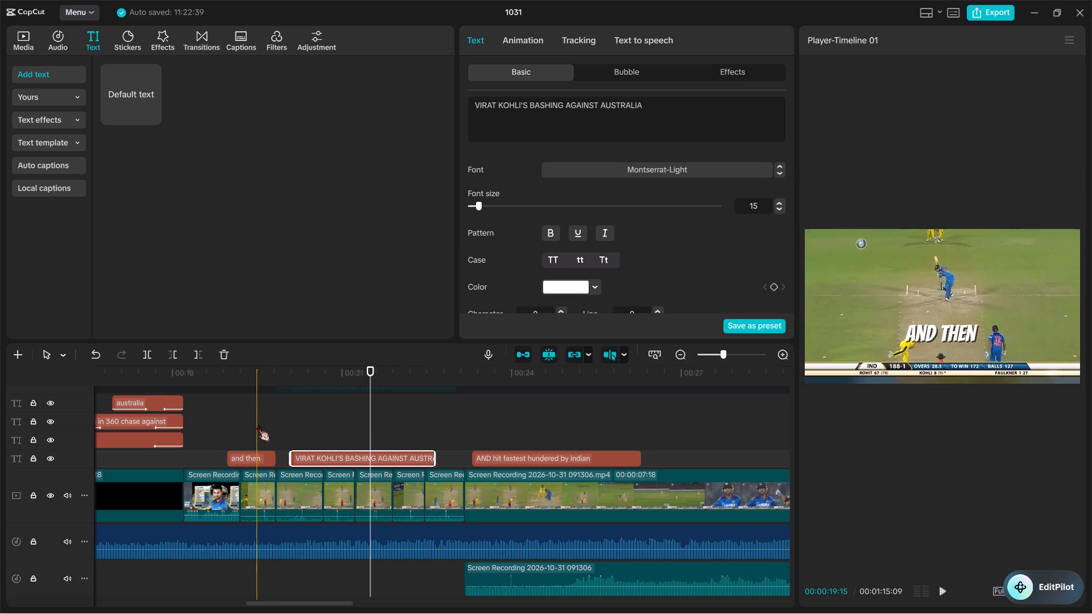
# Set the font of the "VIRAT KOHLI'S BASHING AGAINST AUSTRALIA" caption to BANGERS, matching the "and then" caption.
pyautogui.click(257, 457)
pyautogui.click(336, 424)
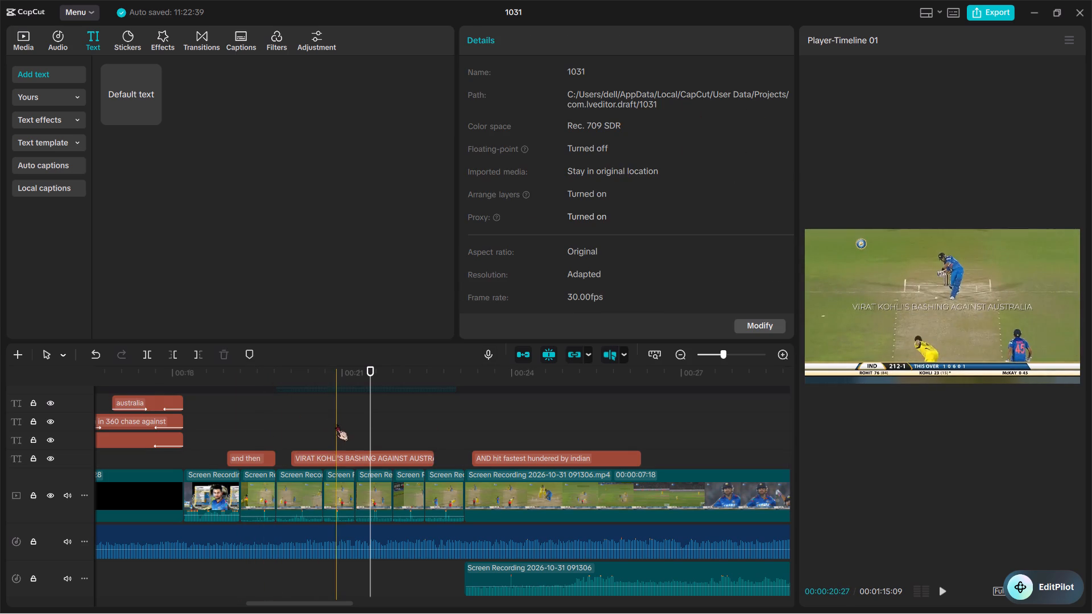
pyautogui.click(346, 455)
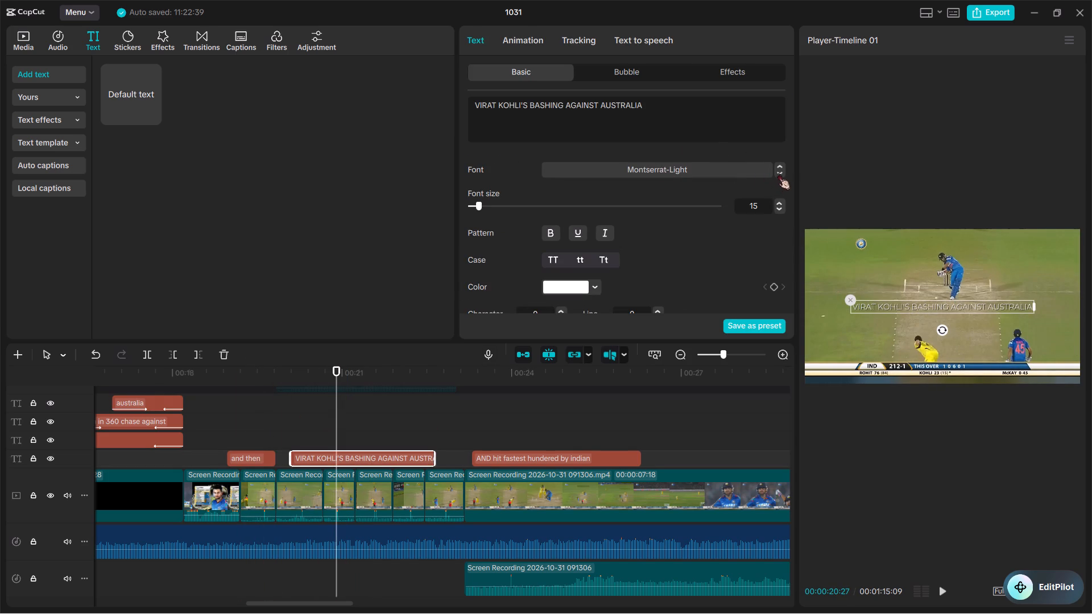
pyautogui.click(778, 172)
pyautogui.tripleClick(778, 165)
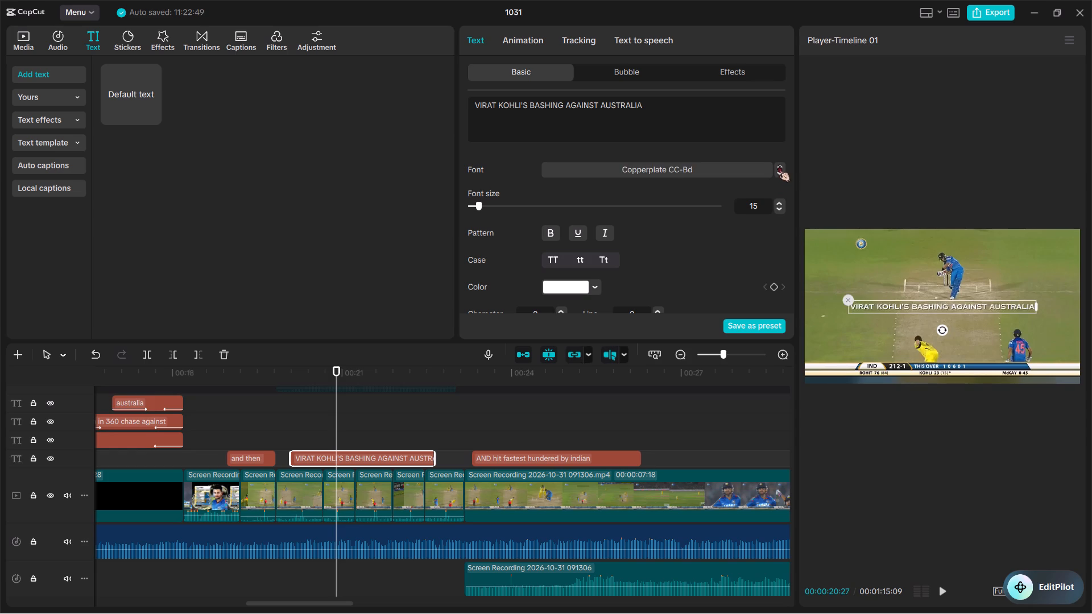
pyautogui.tripleClick(778, 165)
pyautogui.doubleClick(778, 165)
pyautogui.tripleClick(778, 171)
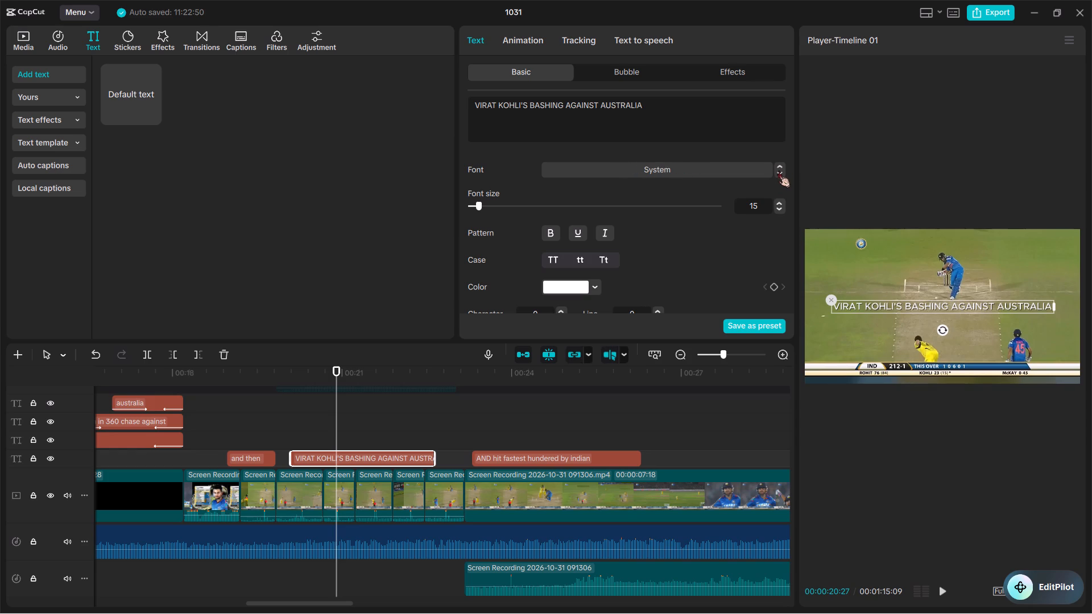
pyautogui.tripleClick(778, 171)
pyautogui.tripleClick(778, 171)
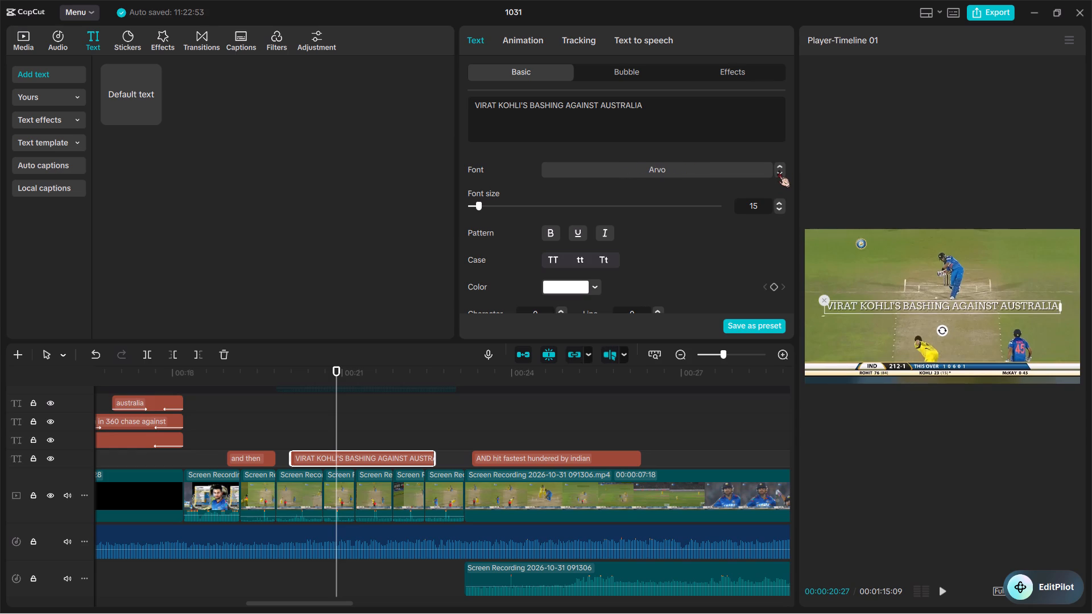
pyautogui.click(778, 171)
pyautogui.click(778, 171)
pyautogui.click(778, 171)
pyautogui.click(778, 171)
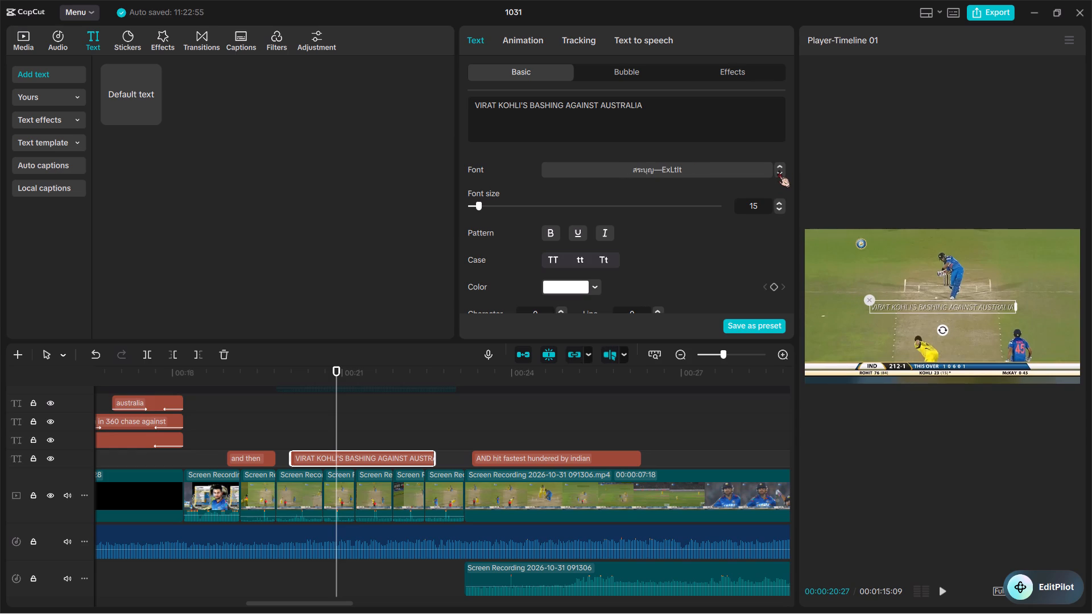
pyautogui.click(778, 171)
pyautogui.click(778, 171)
pyautogui.click(778, 171)
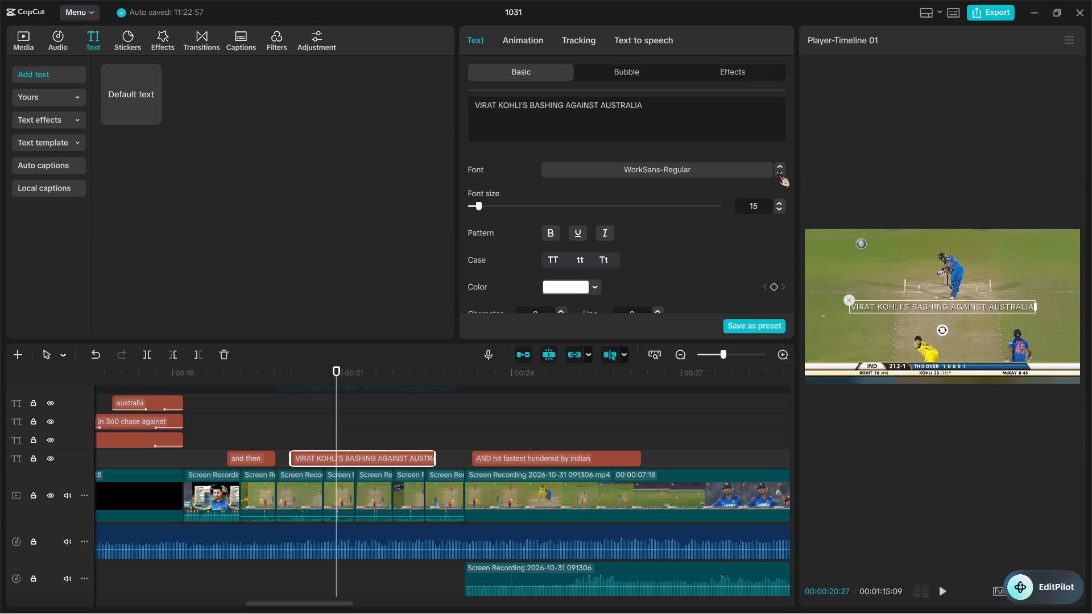
pyautogui.click(778, 171)
pyautogui.click(778, 171)
pyautogui.click(778, 171)
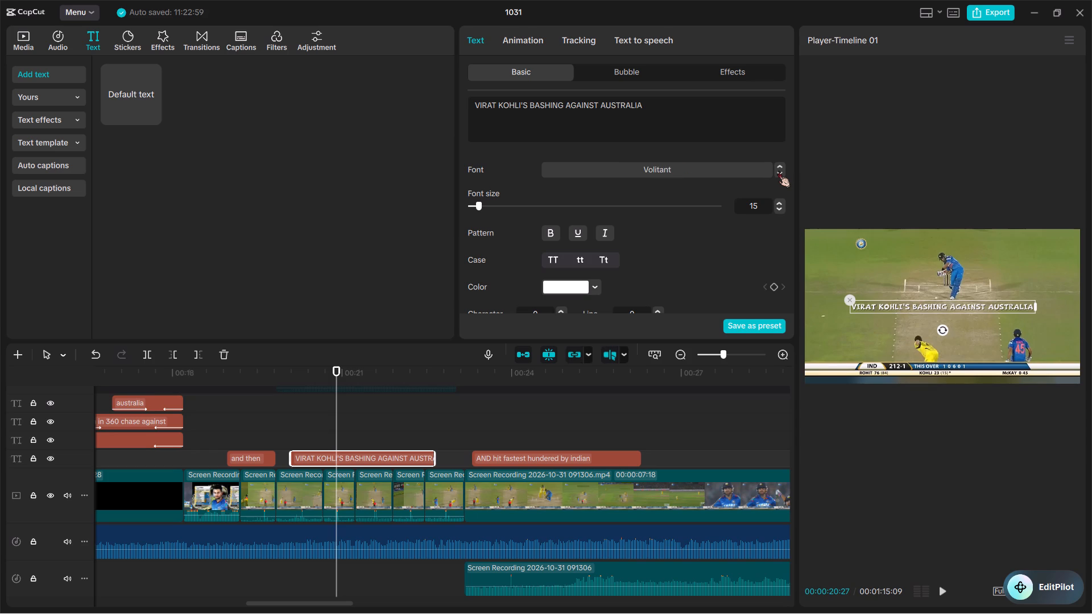
pyautogui.tripleClick(778, 171)
pyautogui.tripleClick(778, 171)
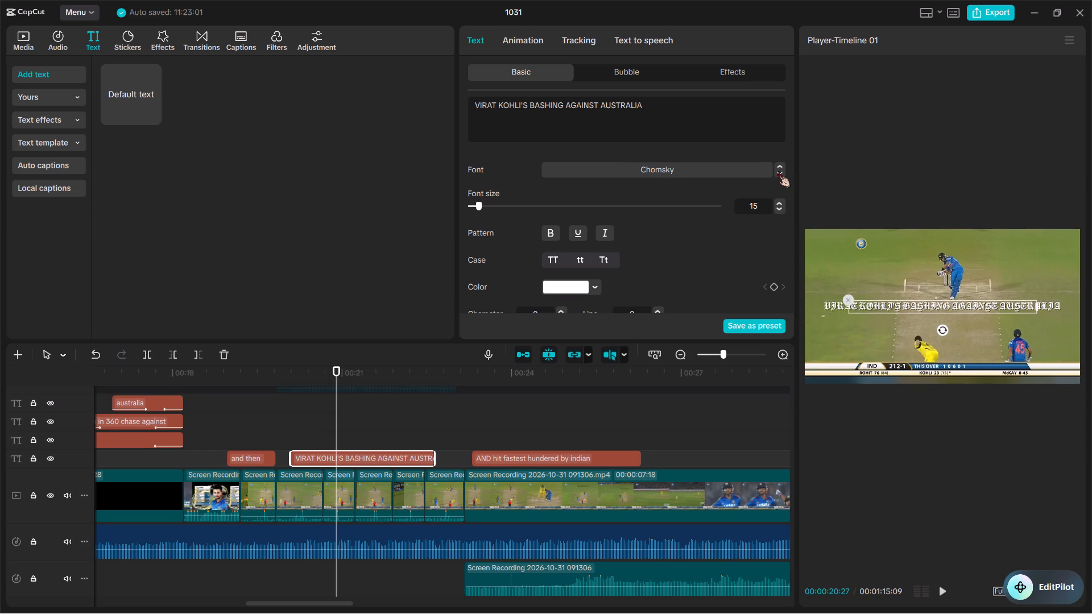
pyautogui.click(777, 164)
pyautogui.click(777, 164)
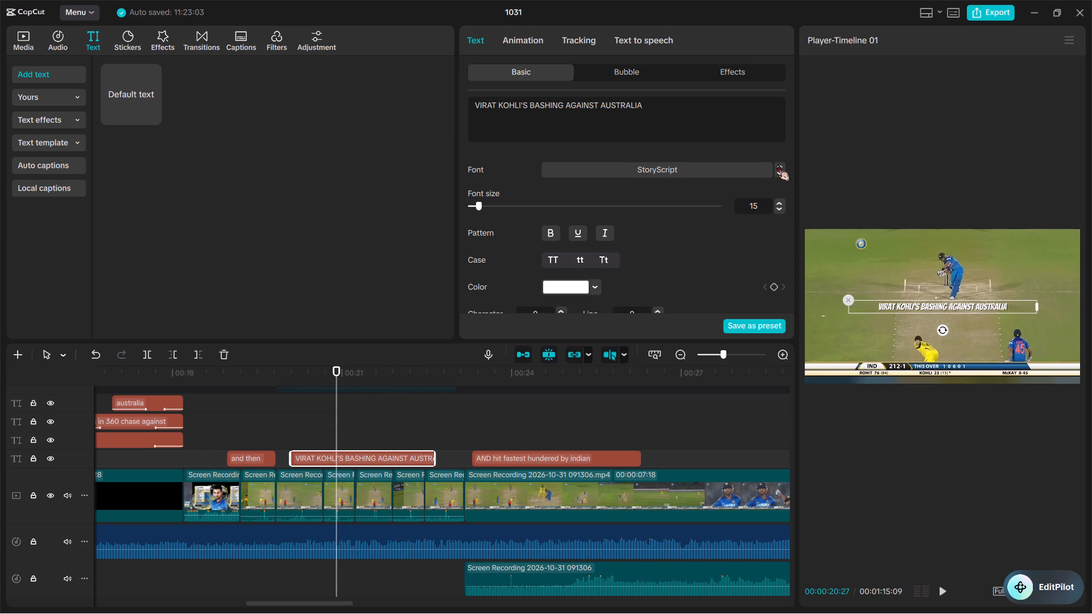
# Enlarge the "VIRAT KOHLI'S BASHING AGAINST AUSTRALIA" caption to a scale of 63%.
pyautogui.click(991, 312)
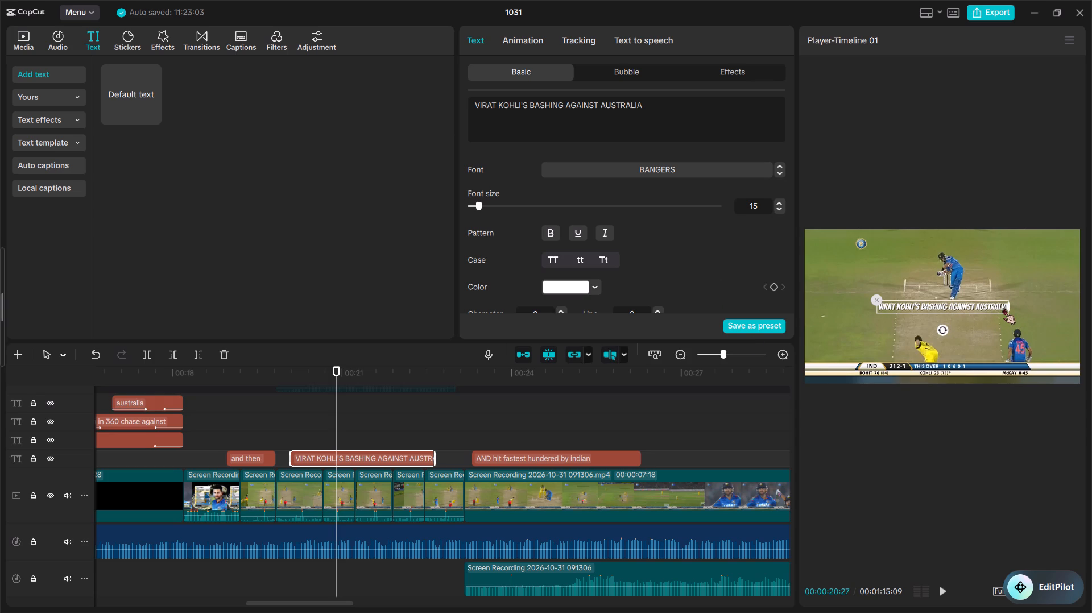
pyautogui.click(1003, 308)
pyautogui.doubleClick(1003, 308)
pyautogui.scroll(-1, 676, 305)
pyautogui.scroll(-1, 640, 271)
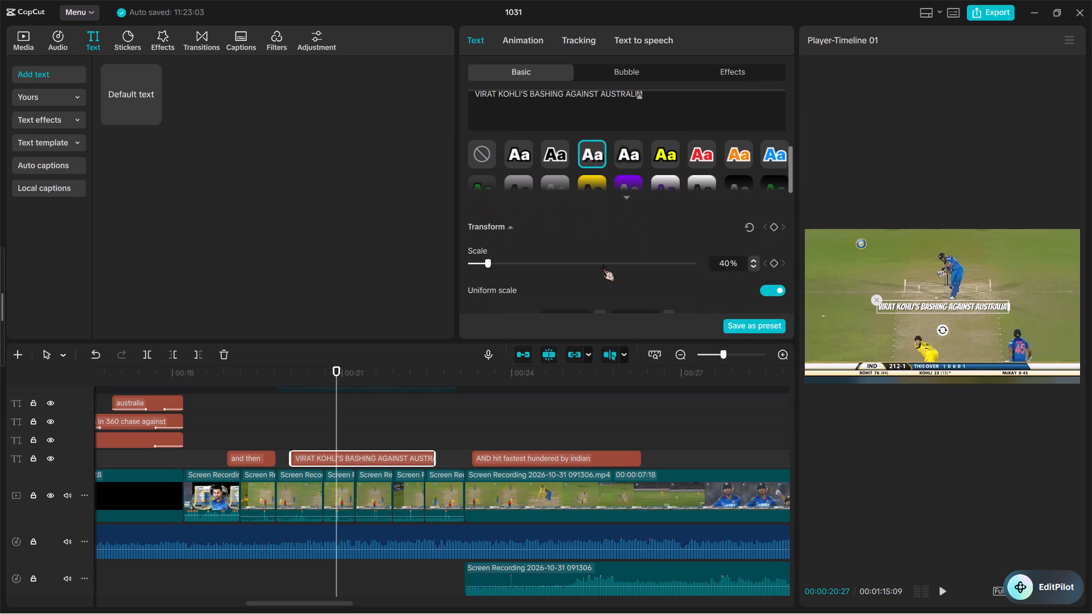
pyautogui.moveTo(486, 262); pyautogui.dragTo(500, 267)
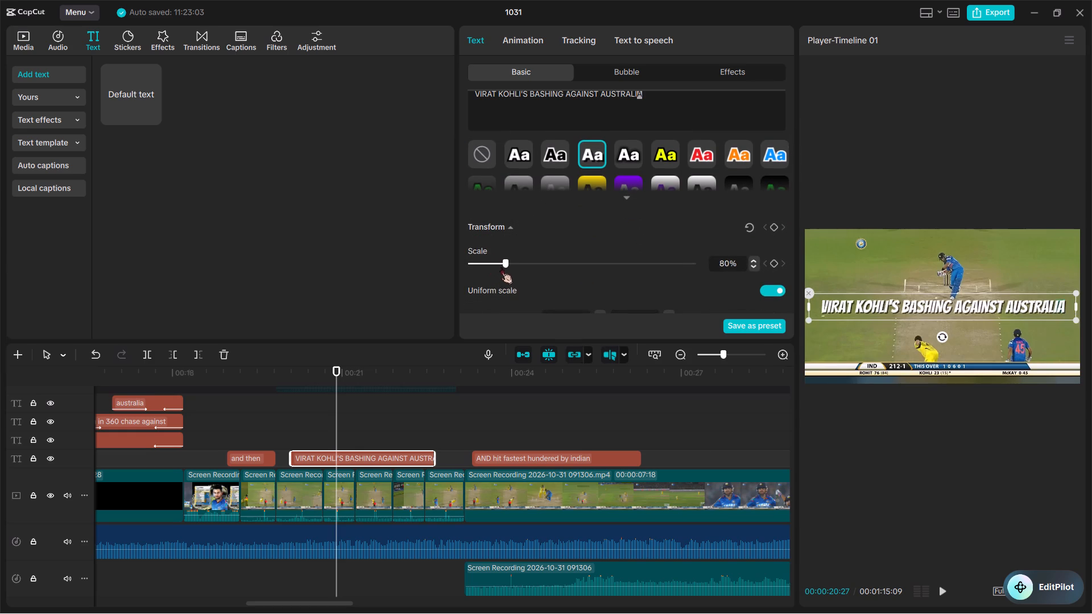
pyautogui.moveTo(500, 267); pyautogui.dragTo(497, 268)
# Move the "VIRAT KOHLI'S BASHING AGAINST AUSTRALIA" caption down in the frame to just above the scoreboard.
pyautogui.moveTo(989, 309); pyautogui.dragTo(989, 326)
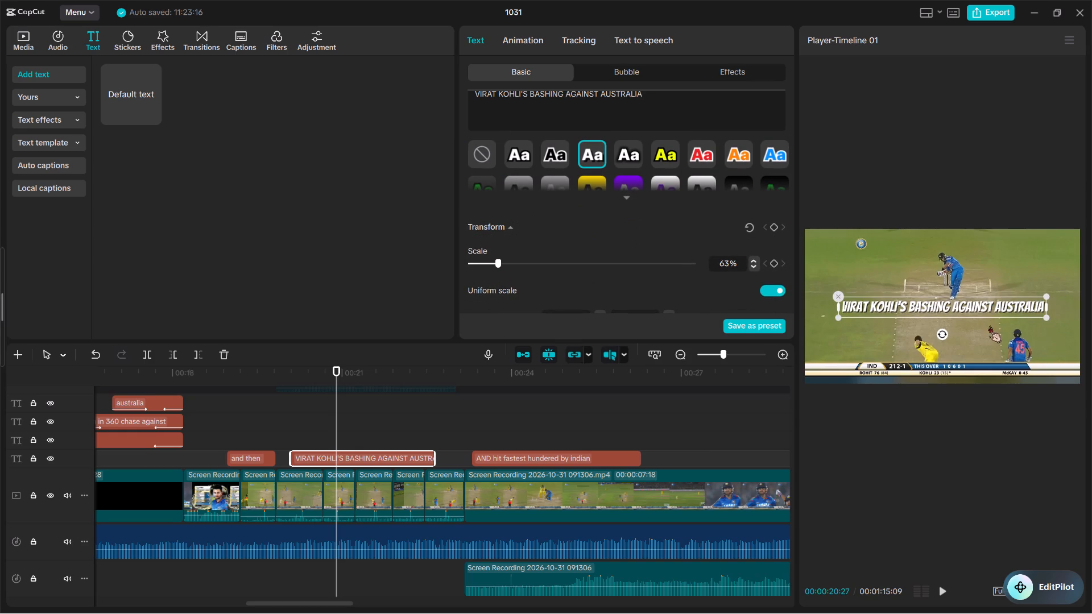
pyautogui.moveTo(989, 326); pyautogui.dragTo(987, 335)
pyautogui.moveTo(964, 311); pyautogui.dragTo(966, 332)
pyautogui.moveTo(966, 332); pyautogui.dragTo(966, 335)
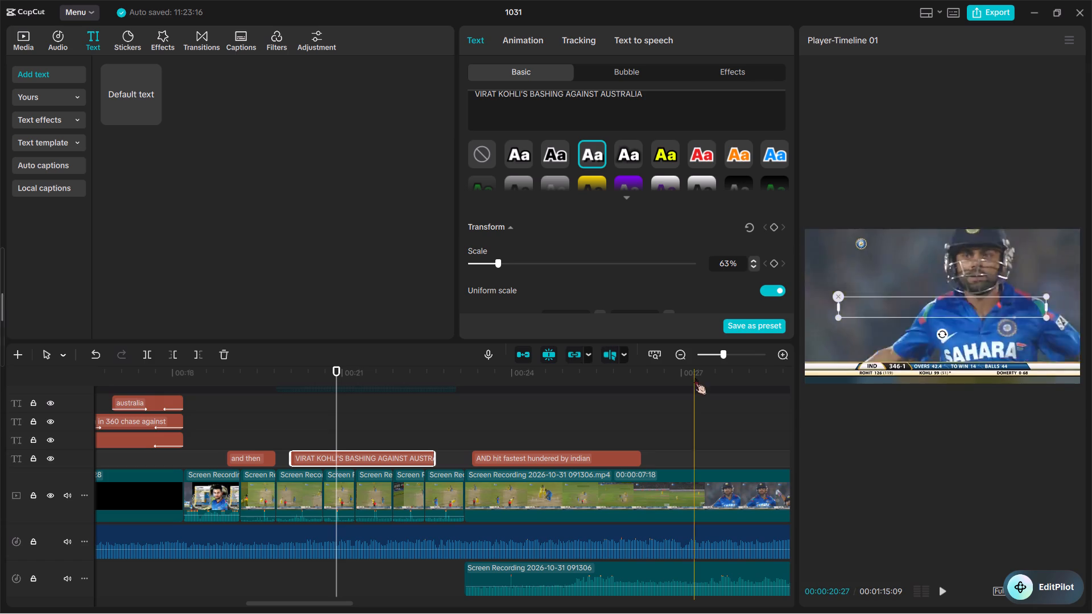
pyautogui.moveTo(928, 302); pyautogui.dragTo(932, 343)
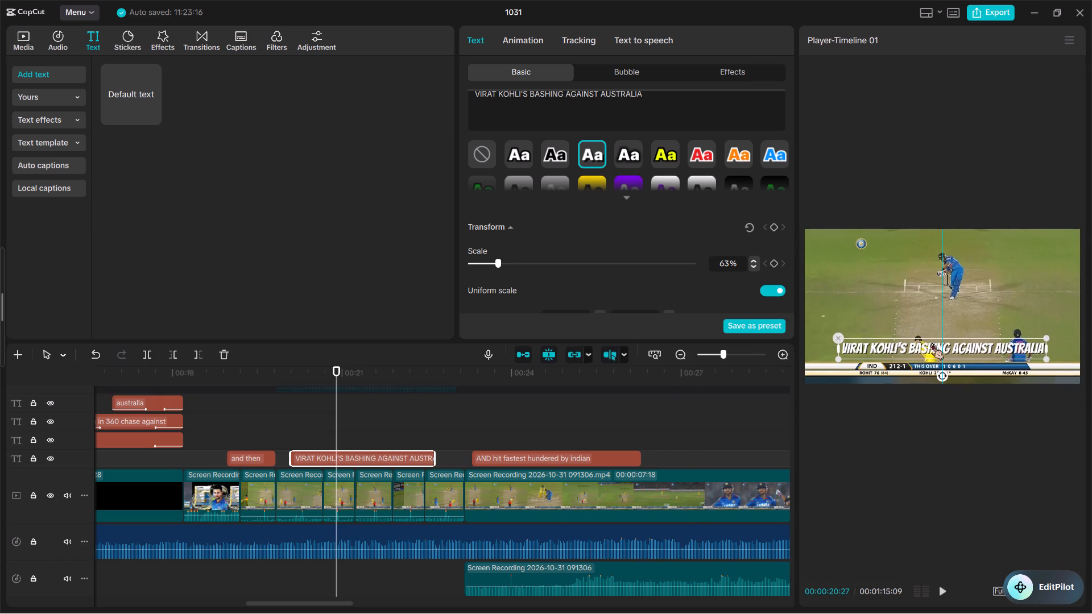
pyautogui.moveTo(932, 343); pyautogui.dragTo(932, 334)
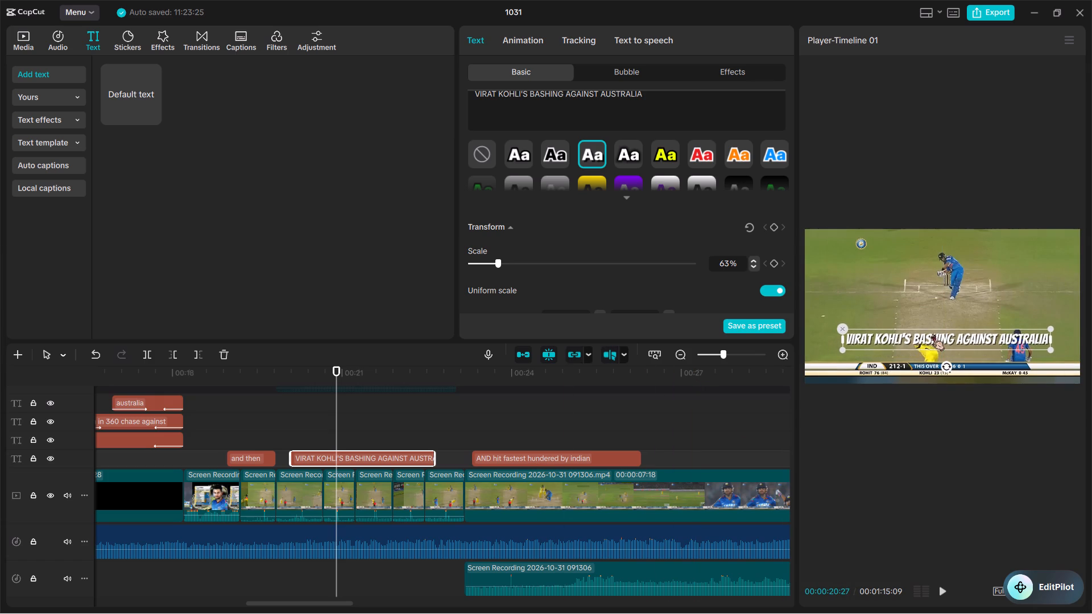
# Preview the "AND hit fastest hundered by indian" caption over the video and change its font to BANGERS.
pyautogui.click(569, 459)
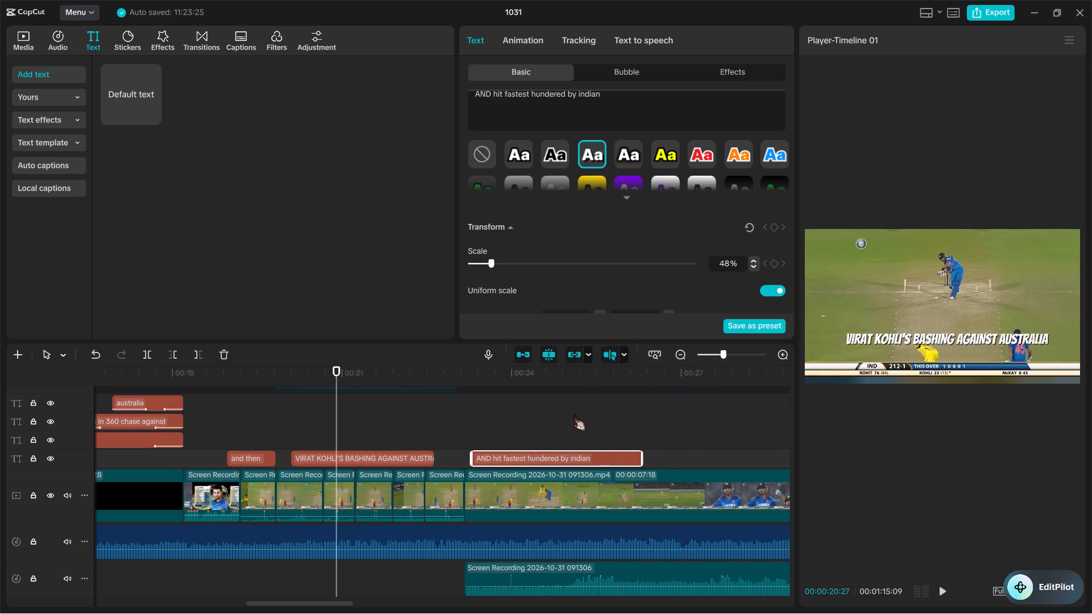
pyautogui.click(569, 432)
pyautogui.click(572, 454)
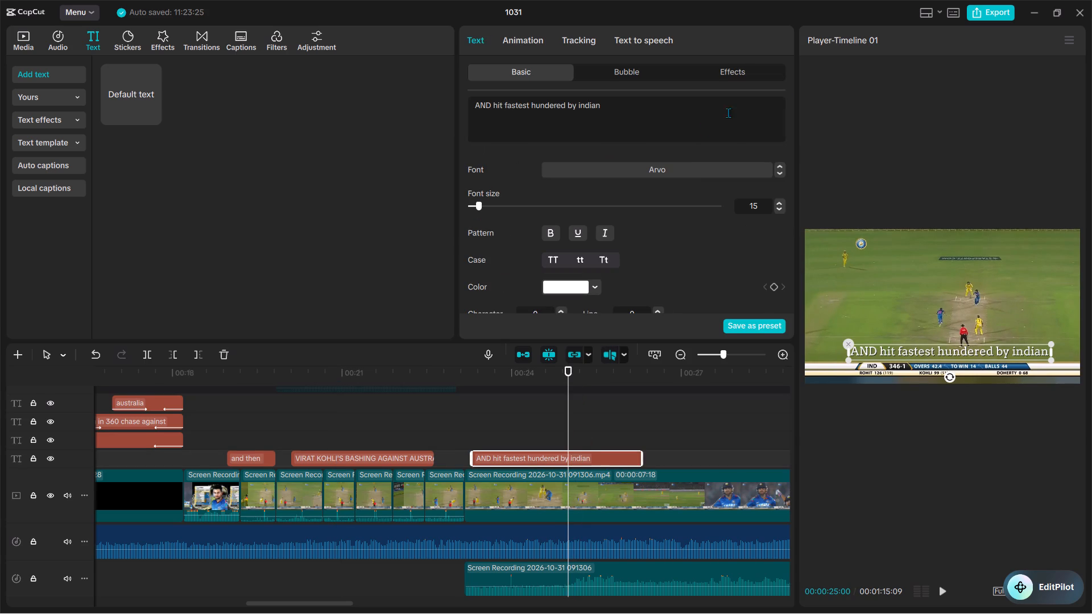
pyautogui.tripleClick(776, 171)
pyautogui.doubleClick(776, 171)
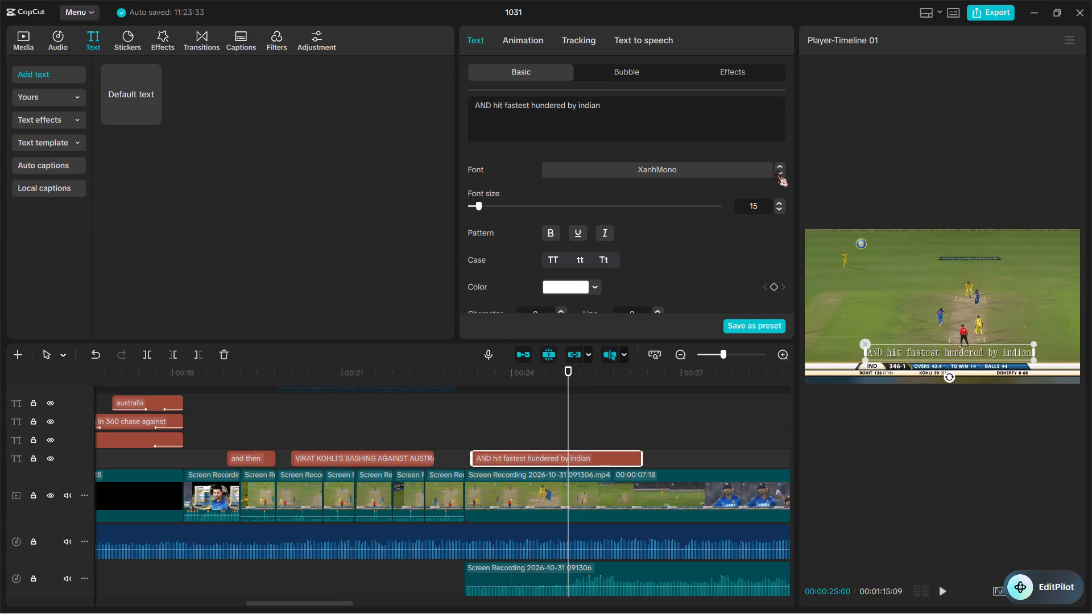
pyautogui.tripleClick(776, 171)
pyautogui.tripleClick(776, 171)
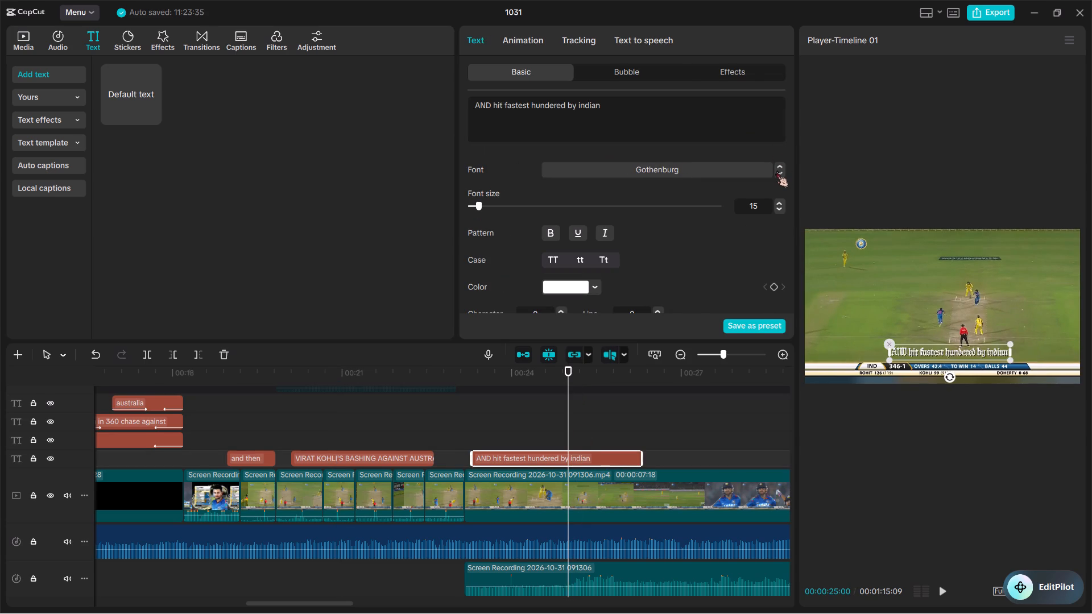
pyautogui.click(776, 171)
pyautogui.click(776, 171)
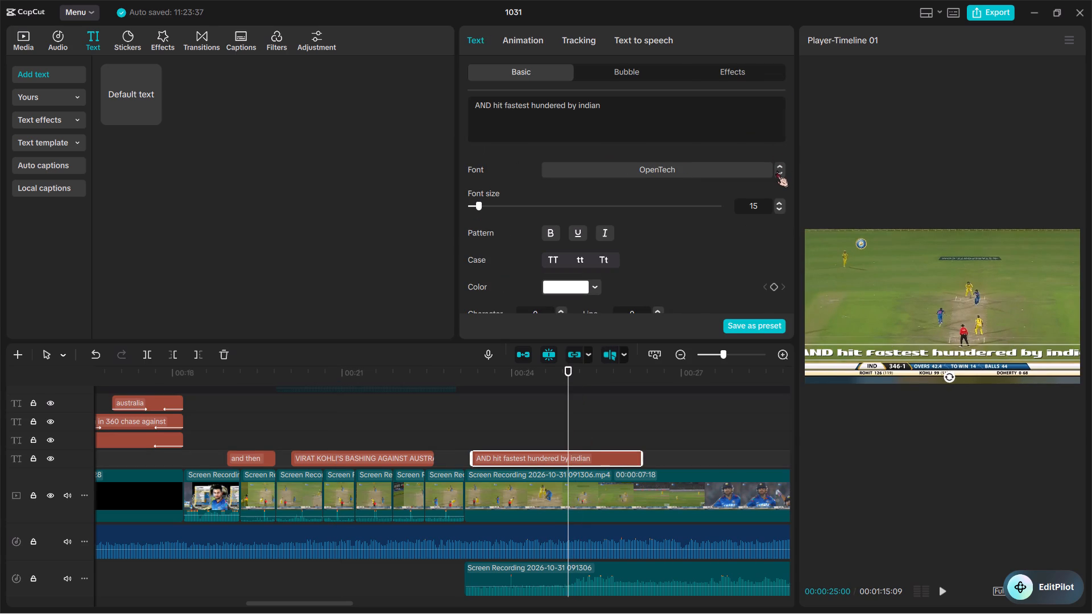
pyautogui.click(776, 171)
pyautogui.click(776, 171)
pyautogui.click(776, 171)
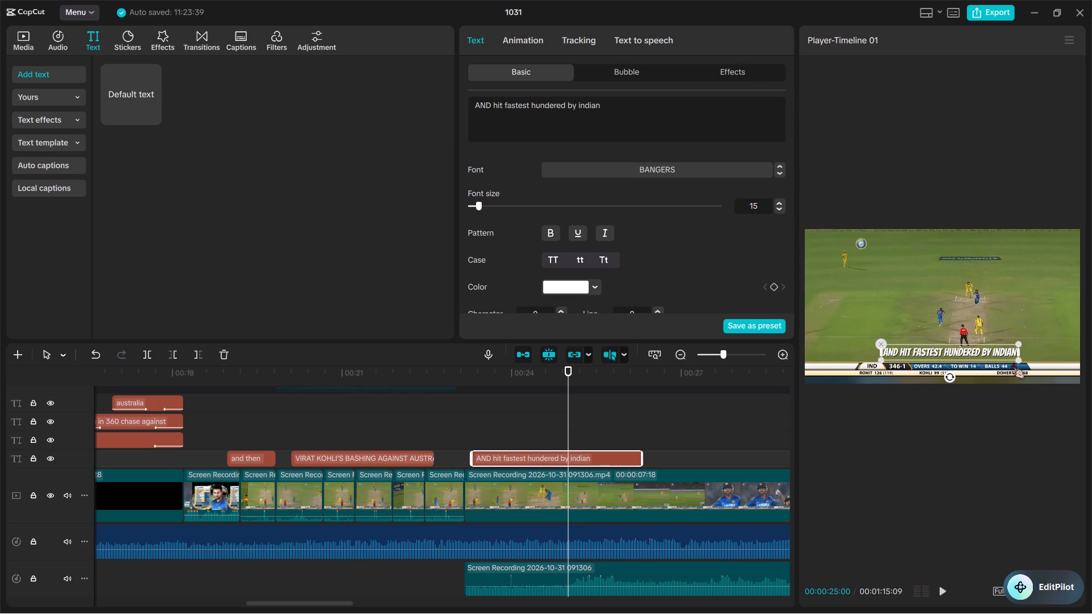
# Enlarge the "AND hit fastest hundered by indian" caption and place it centred just above the scoreboard.
pyautogui.moveTo(1015, 362); pyautogui.dragTo(1042, 406)
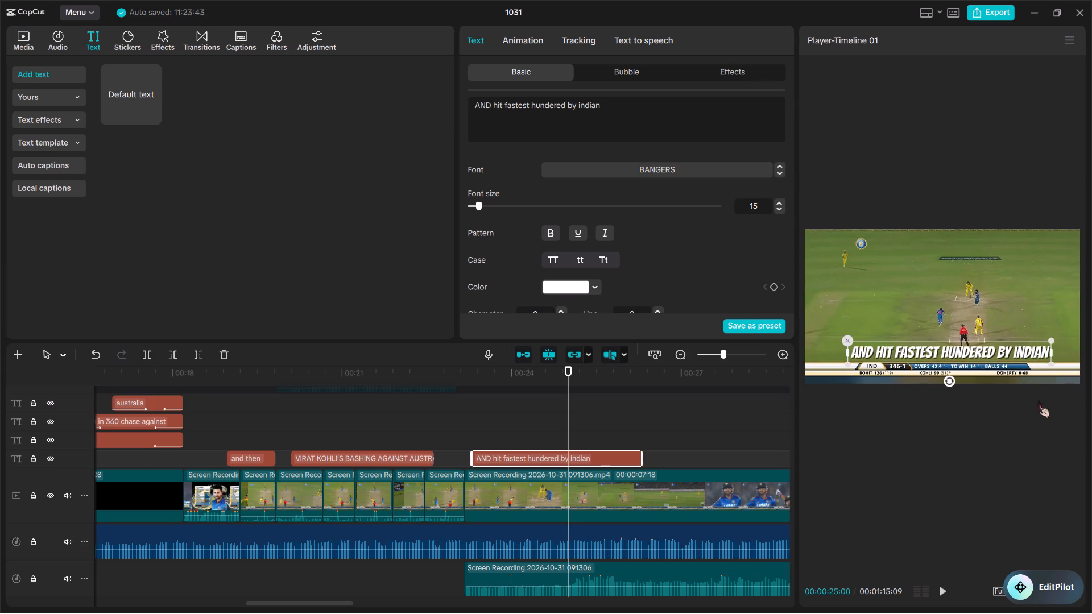
pyautogui.moveTo(977, 352); pyautogui.dragTo(973, 342)
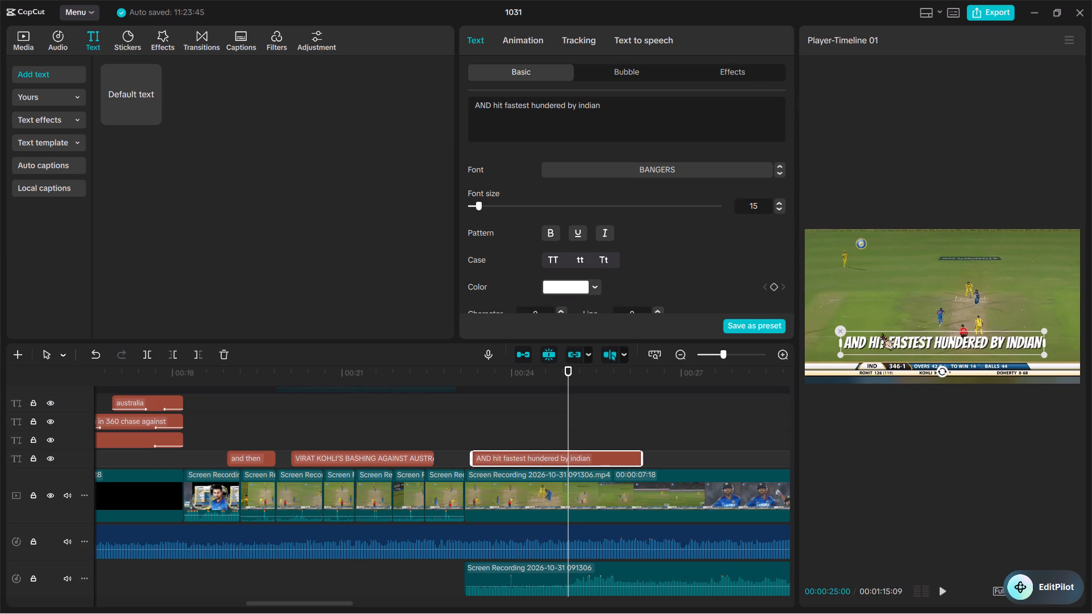
pyautogui.press('space')
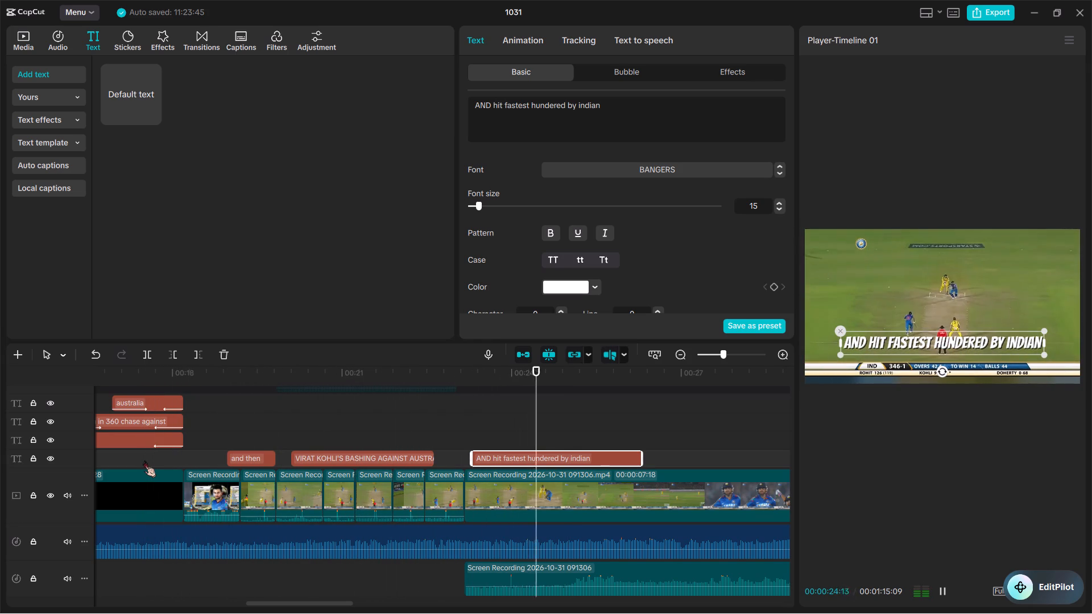
pyautogui.press('space')
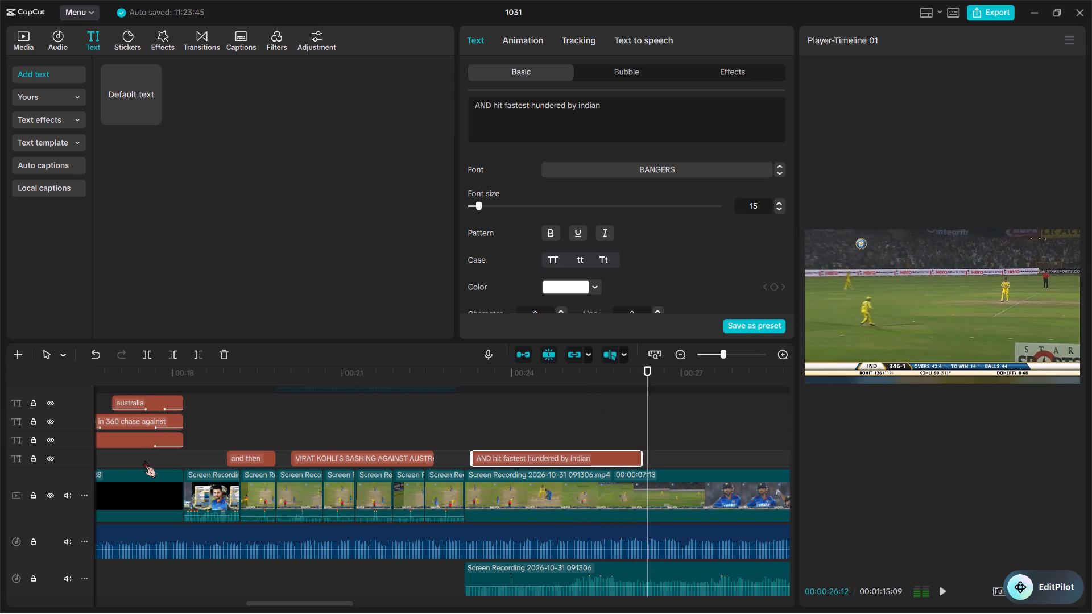
# Apply the "Blur ...Right" entrance animation to the "and then" caption.
pyautogui.click(235, 453)
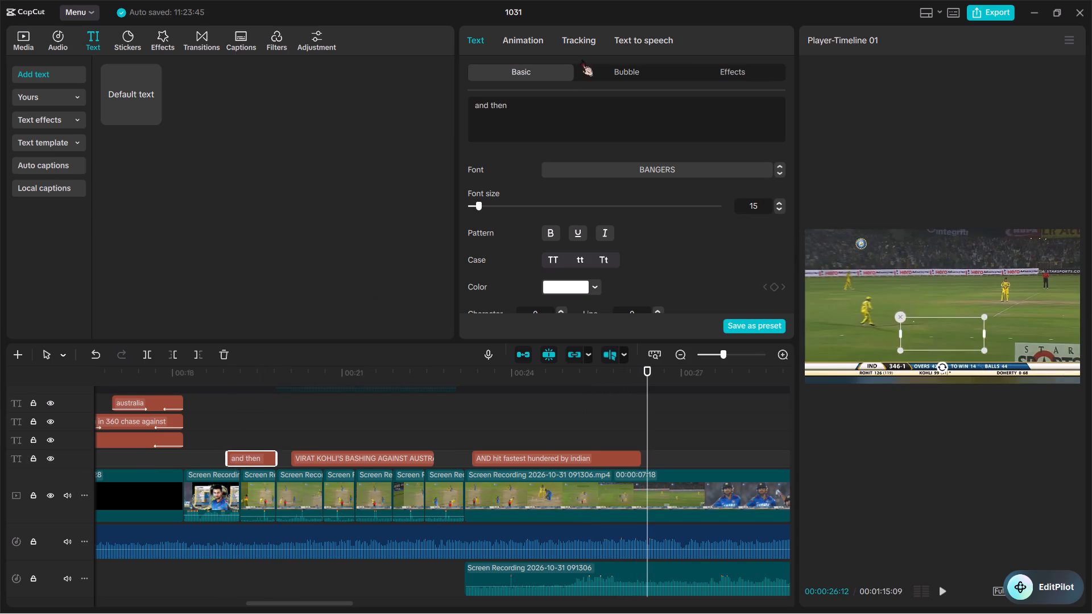
pyautogui.click(521, 42)
pyautogui.doubleClick(546, 160)
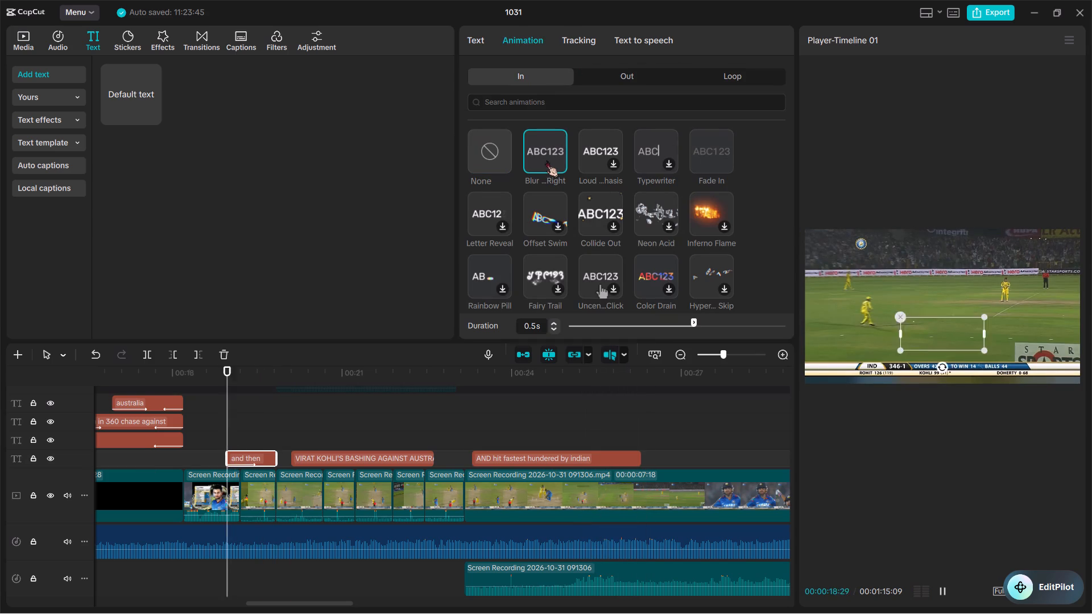
# Shift the "and then" caption along the timeline until its end meets the start of the "VIRAT KOHLI'S BASHING AGAINST AUSTRALIA" caption.
pyautogui.moveTo(268, 454); pyautogui.dragTo(279, 454)
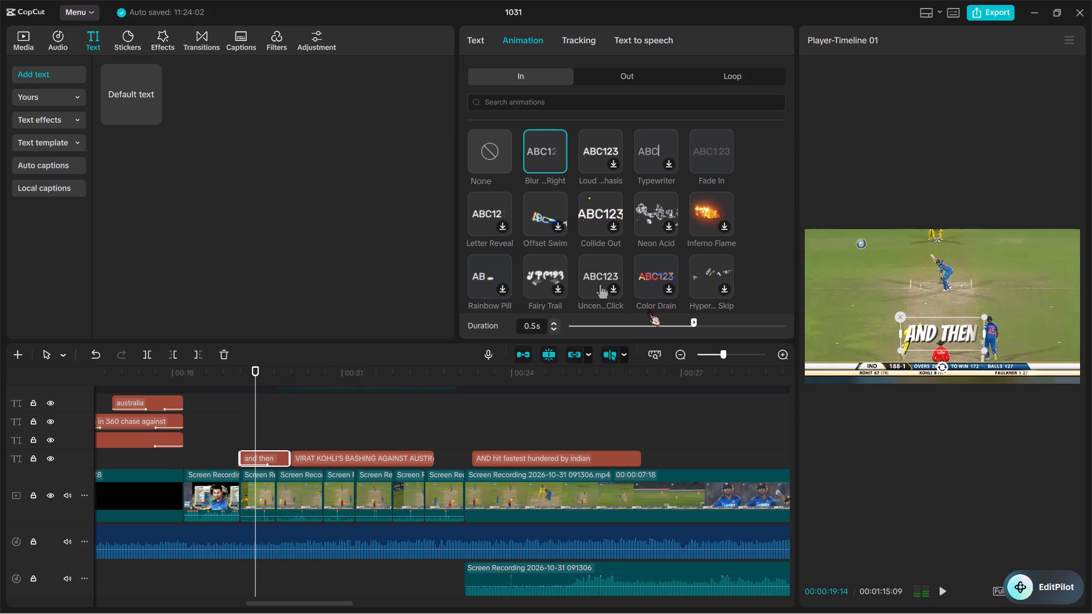
# Apply the "Blur ...Right" entrance animation to the "VIRAT KOHLI'S BASHING AGAINST AUSTRALIA" caption with a duration of 1.5 s.
pyautogui.click(326, 455)
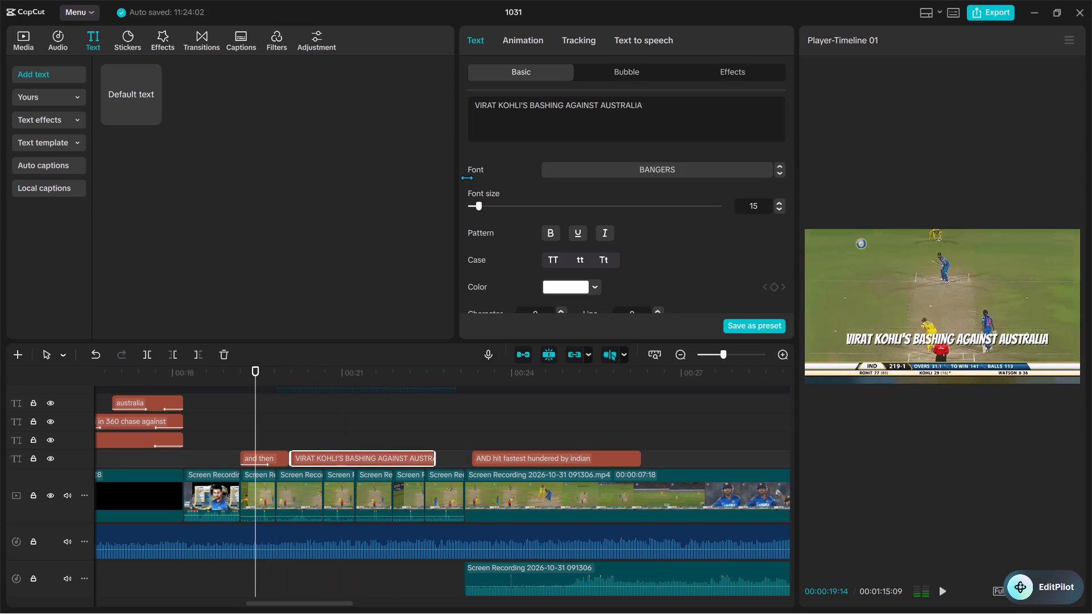
pyautogui.click(527, 31)
pyautogui.doubleClick(543, 175)
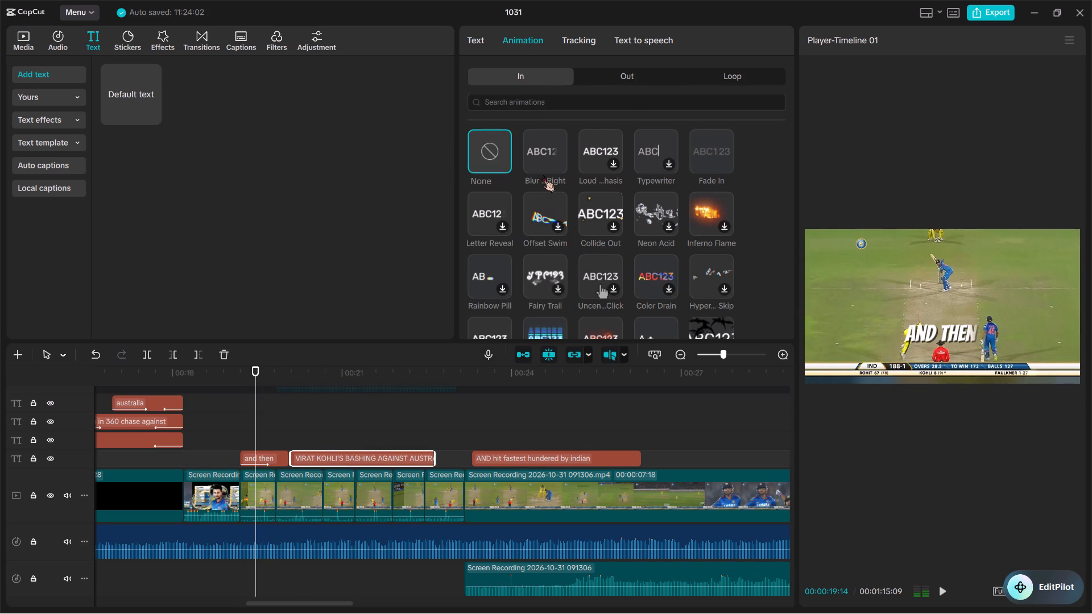
pyautogui.doubleClick(543, 164)
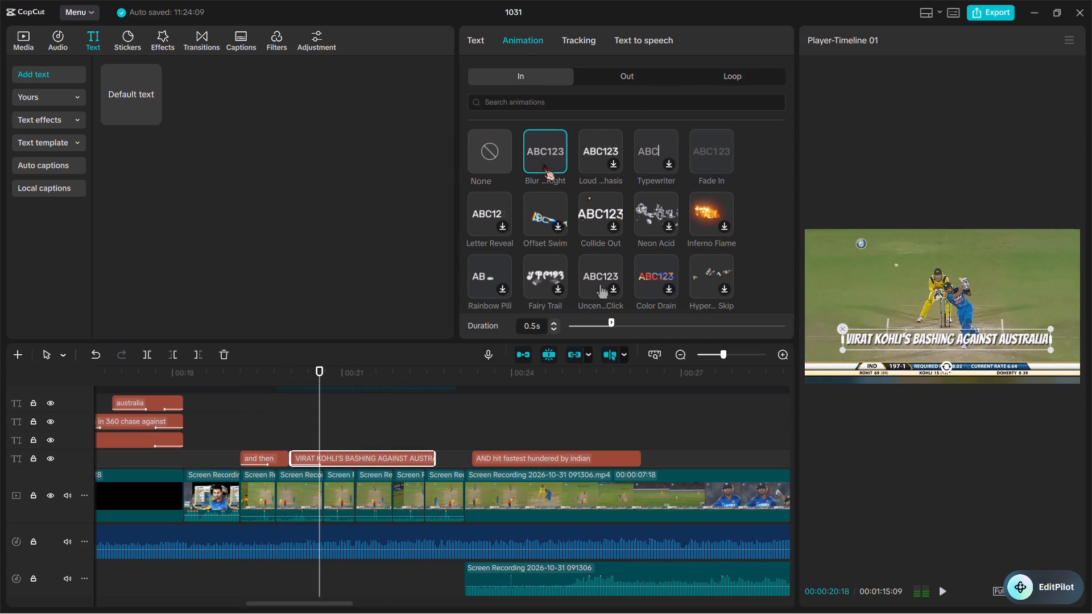
pyautogui.moveTo(614, 321); pyautogui.dragTo(700, 327)
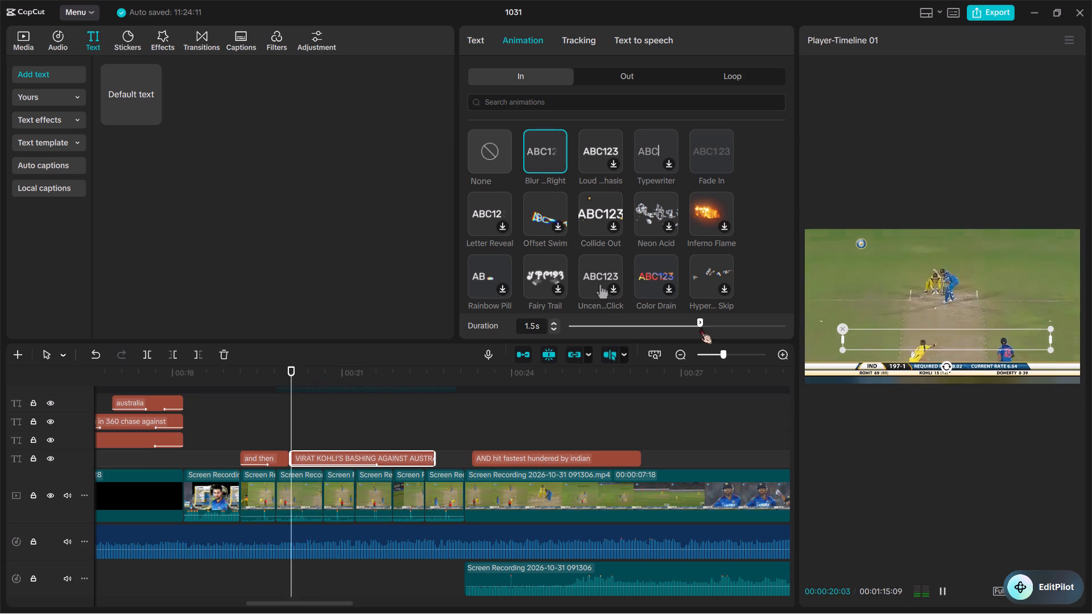
# Apply the Fade Out exit animation to the "VIRAT KOHLI'S BASHING AGAINST AUSTRALIA" caption.
pyautogui.click(603, 72)
pyautogui.doubleClick(548, 164)
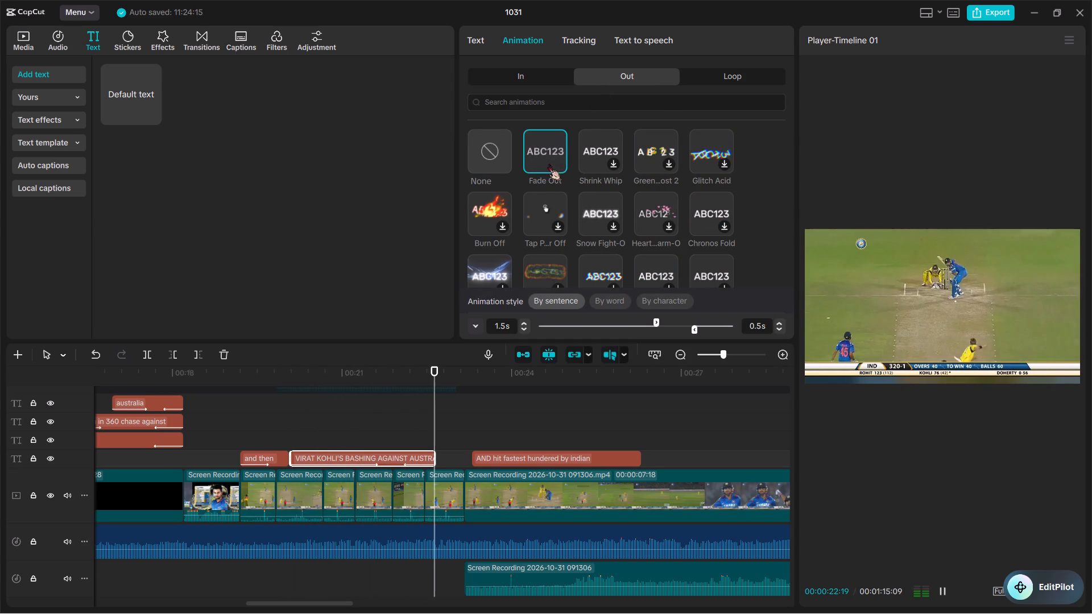
# Extend the end of the "VIRAT KOHLI'S BASHING AGAINST AUSTRALIA" caption to the start of the "AND hit fastest hundered by indian" caption.
pyautogui.moveTo(435, 462); pyautogui.dragTo(468, 459)
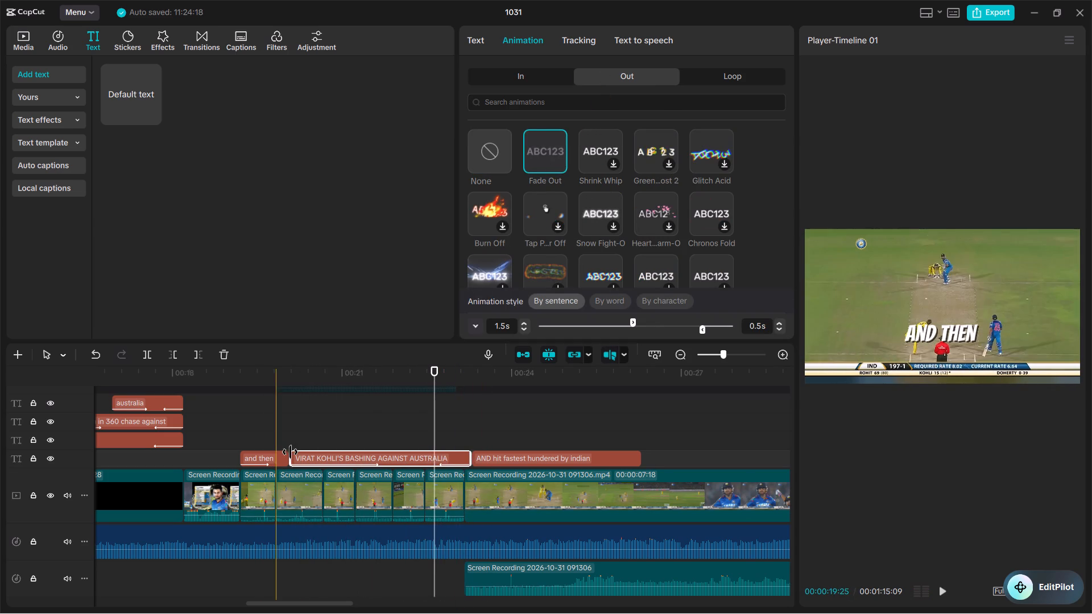
# Apply the Fade Out exit animation to the "and then" caption.
pyautogui.click(268, 453)
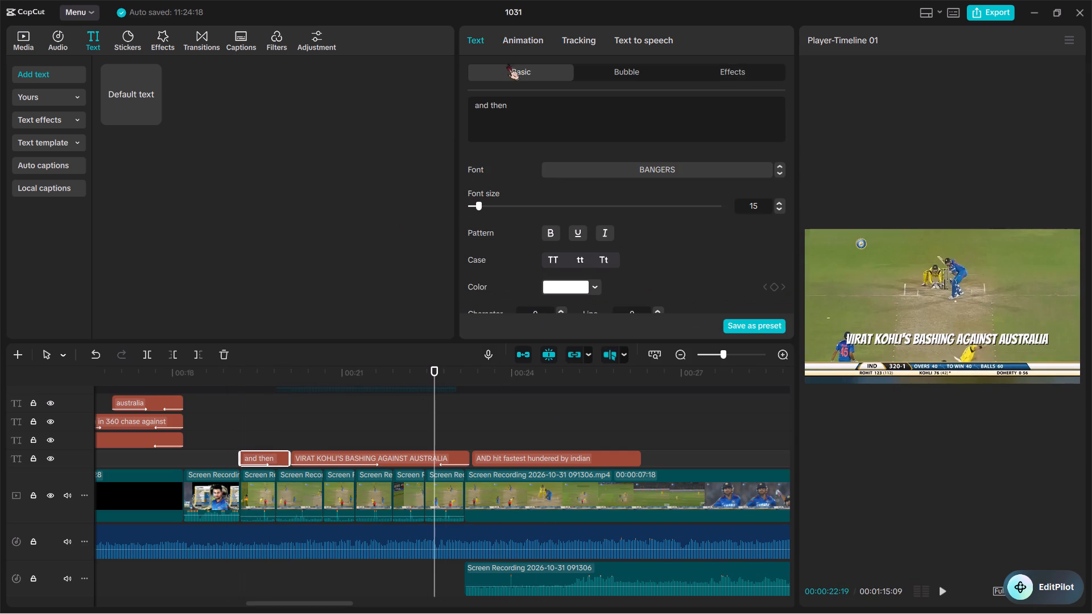
pyautogui.click(519, 43)
pyautogui.doubleClick(553, 139)
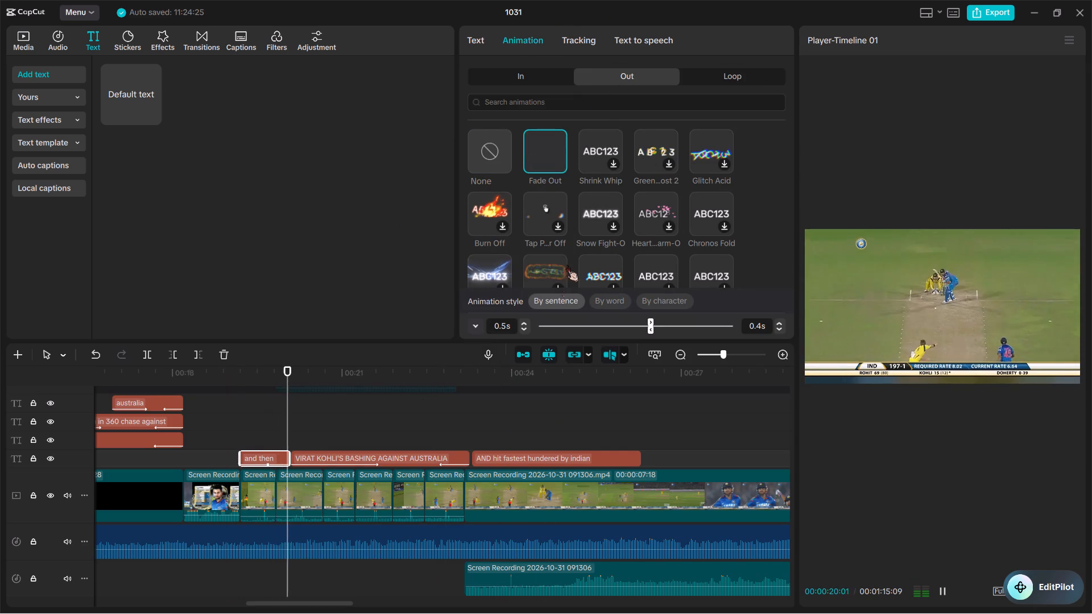
# Apply the Fade Out exit animation to the "AND hit fastest hundered by indian" caption.
pyautogui.click(520, 451)
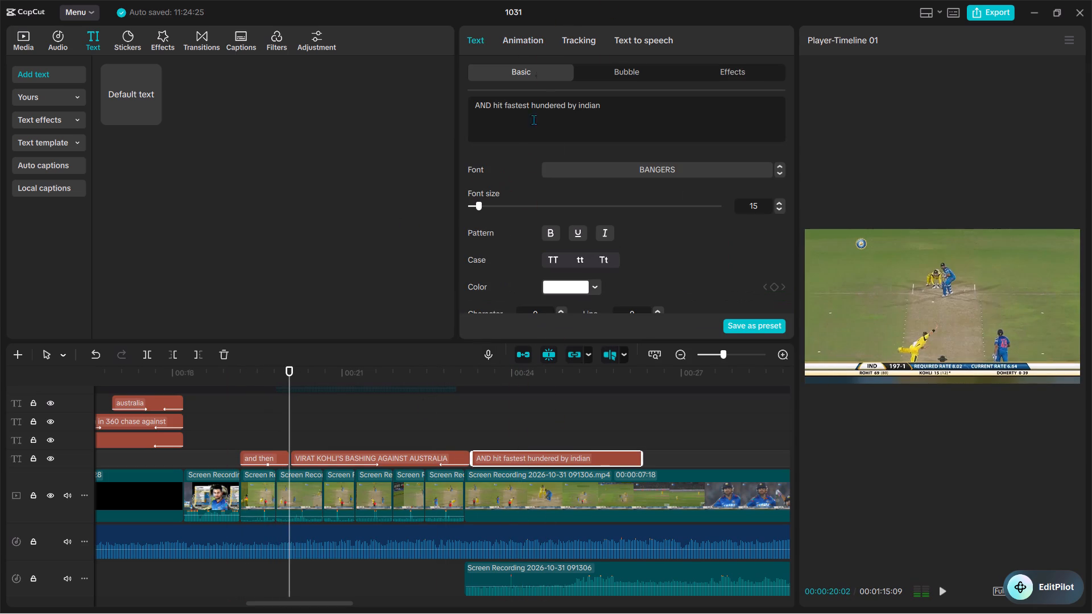
pyautogui.click(532, 43)
pyautogui.doubleClick(533, 160)
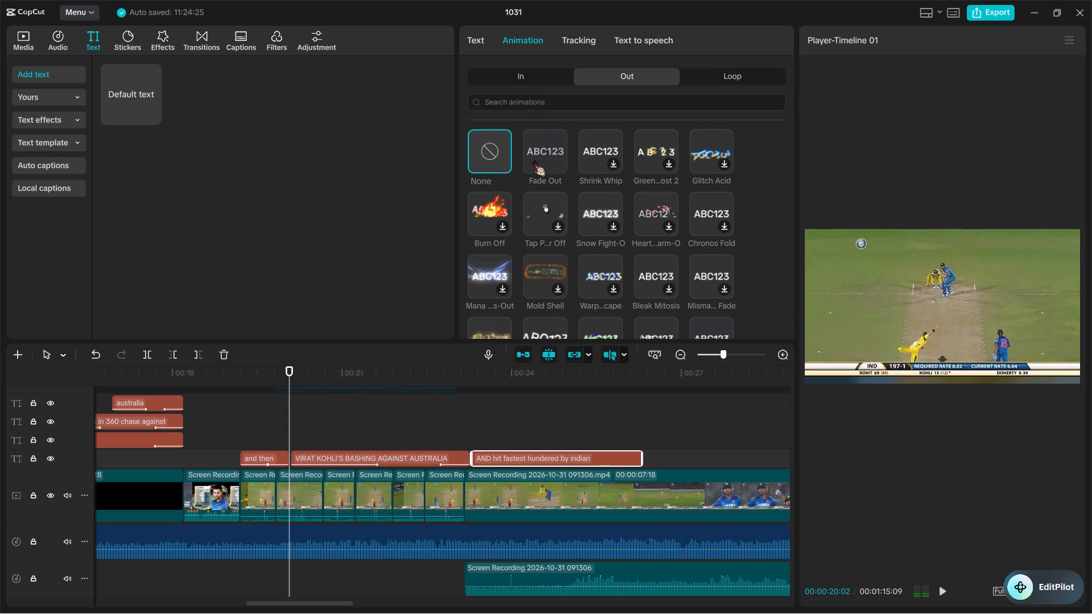
# Apply the "Blur ...Right" entrance animation to the "AND hit fastest hundered by indian" caption with a duration of 2.2 s.
pyautogui.click(516, 81)
pyautogui.doubleClick(546, 157)
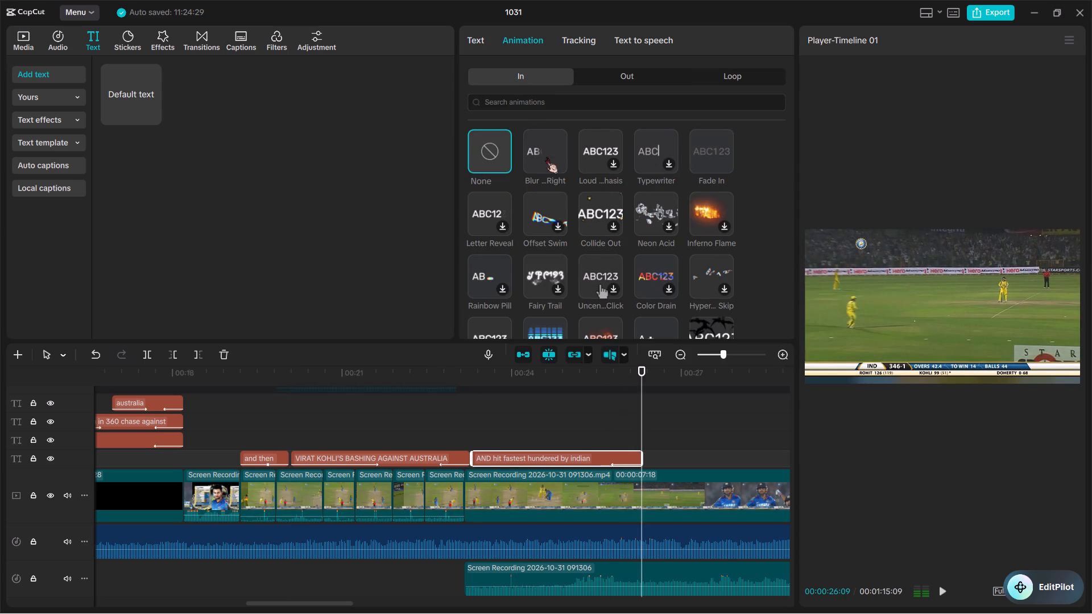
pyautogui.moveTo(598, 323); pyautogui.dragTo(642, 324)
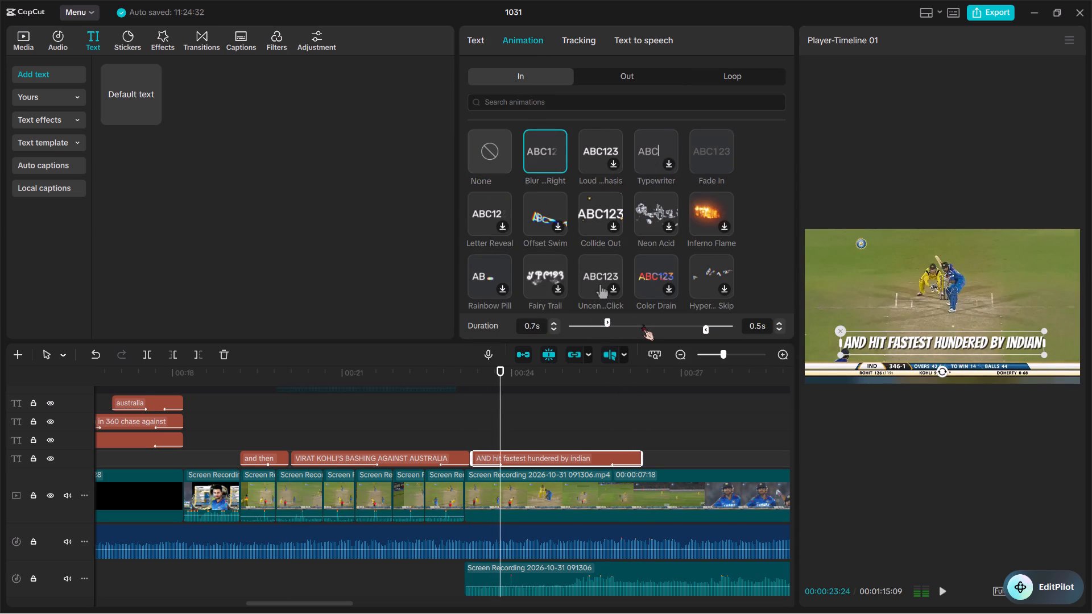
pyautogui.moveTo(642, 324); pyautogui.dragTo(643, 325)
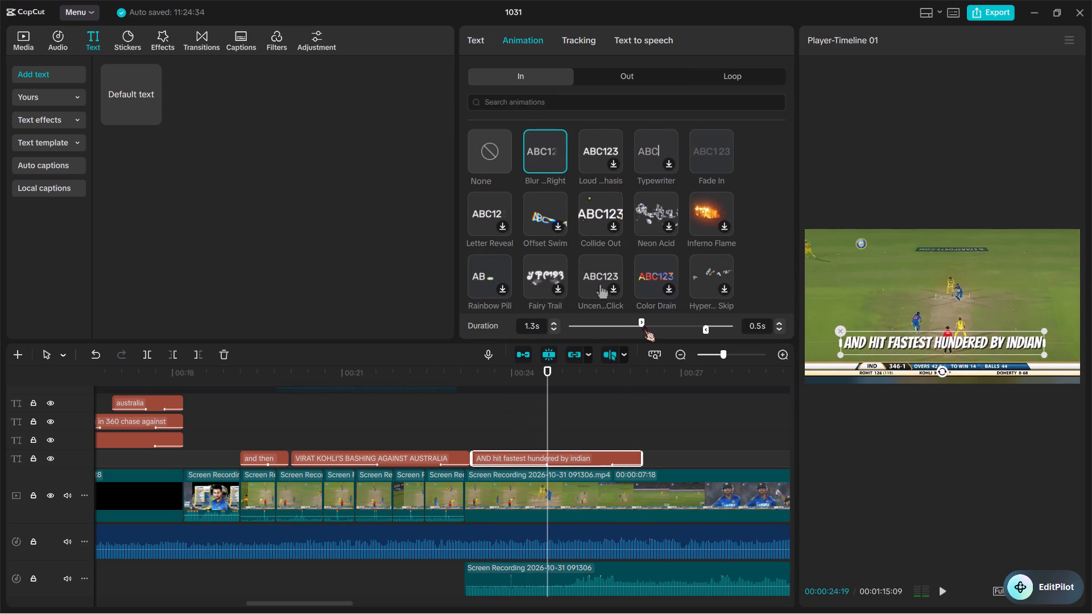
pyautogui.moveTo(643, 325); pyautogui.dragTo(669, 325)
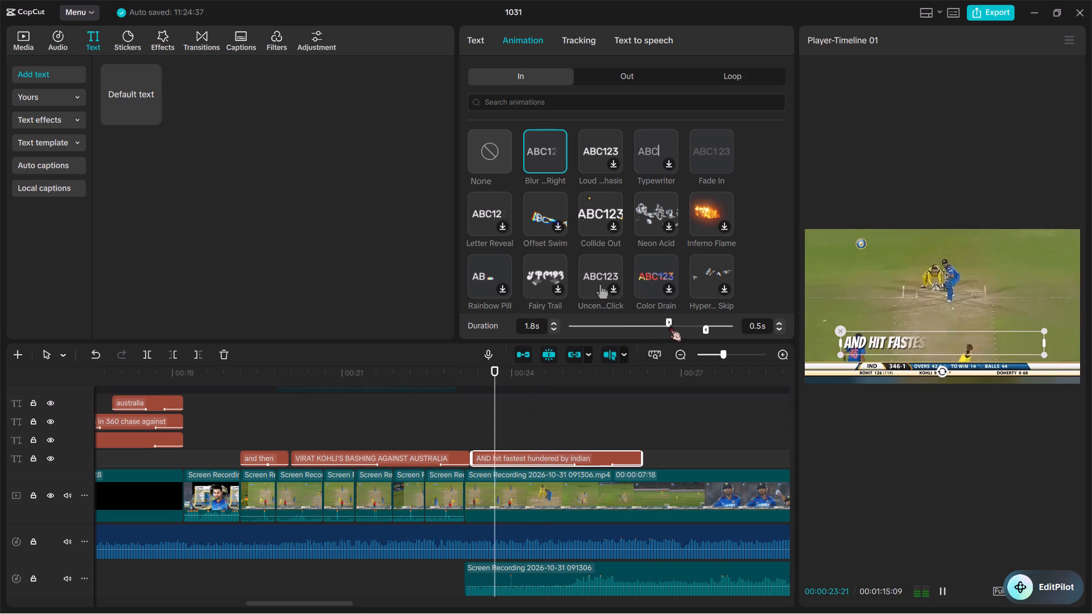
pyautogui.moveTo(669, 325); pyautogui.dragTo(687, 320)
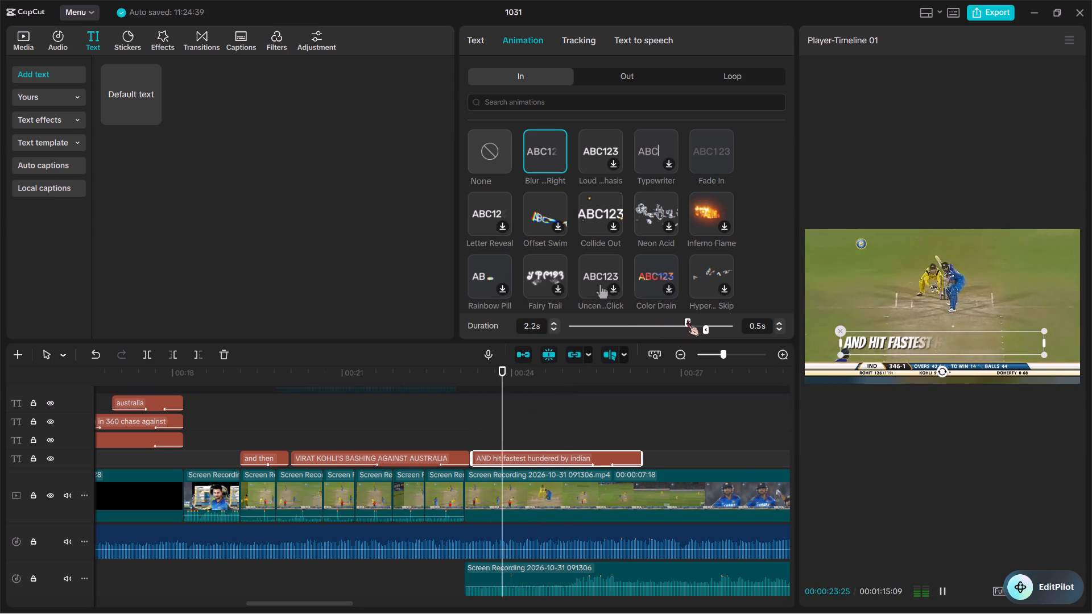
# Preview the "AND hit fastest hundered by indian" caption and extend its end to about 27 s on the timeline.
pyautogui.press('space')
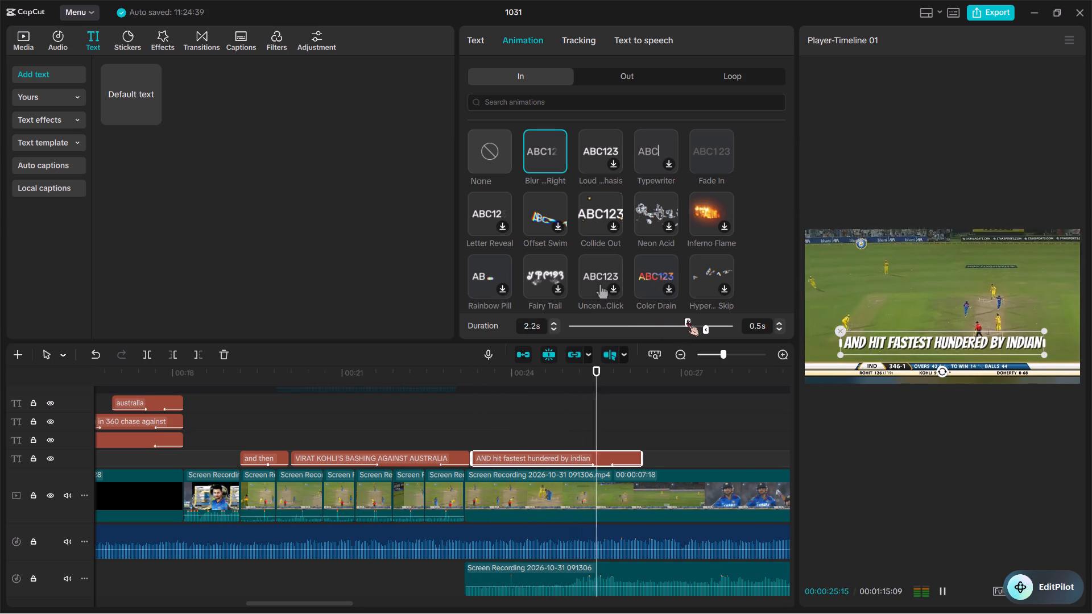
pyautogui.press('space')
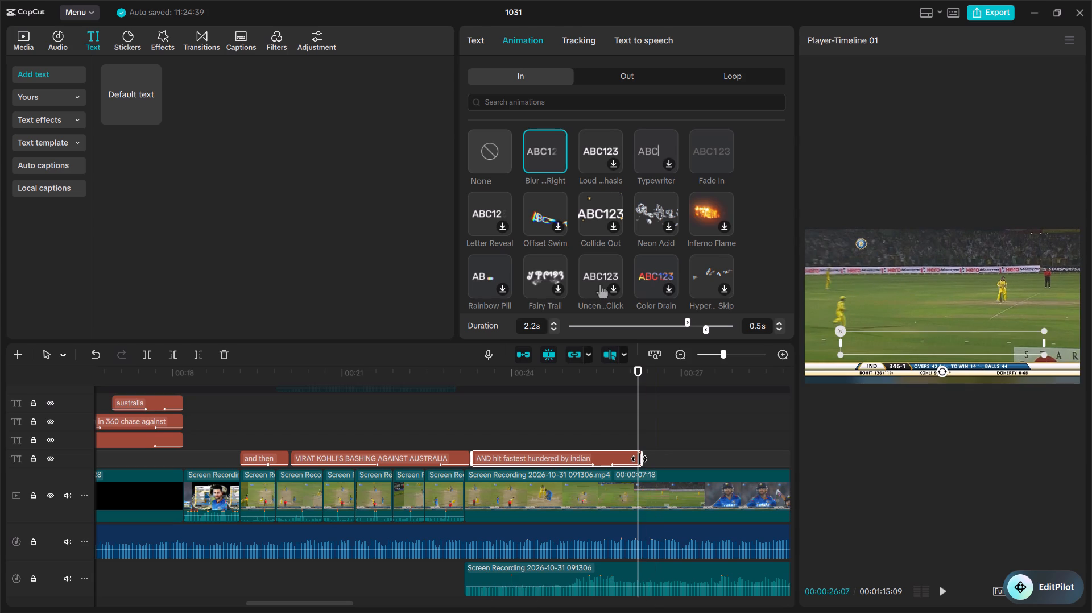
pyautogui.moveTo(639, 459); pyautogui.dragTo(685, 451)
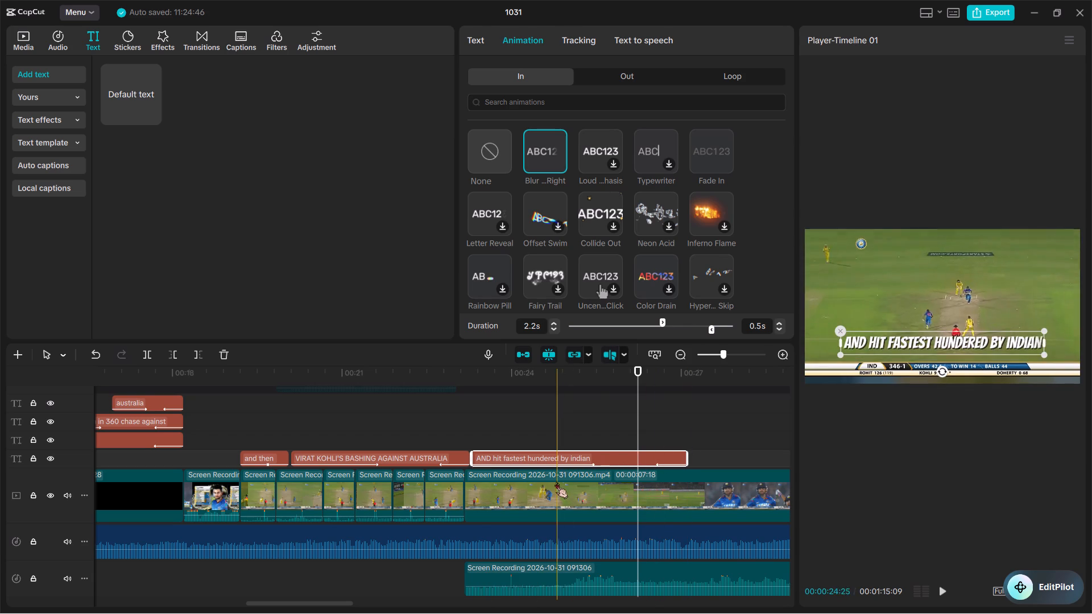
# Play back the caption sequence to check the timing and animations of the three captions over the Australia clips.
pyautogui.press('space')
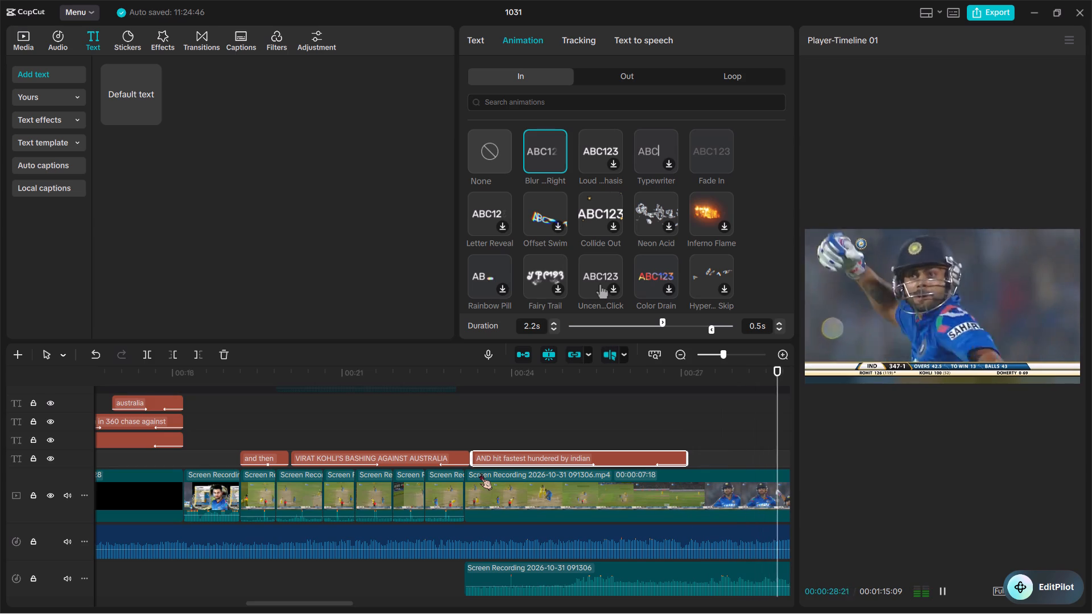
pyautogui.press('space')
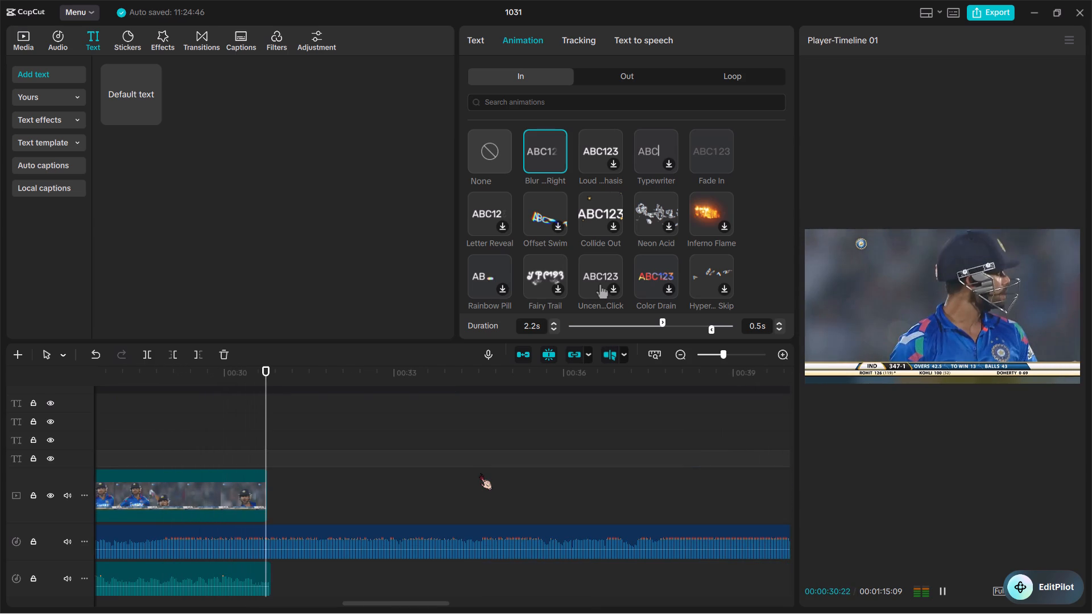
pyautogui.keyDown('ctrl'); pyautogui.scroll(-13, 480, 473); pyautogui.keyUp('ctrl')
pyautogui.hscroll(1, 480, 473)
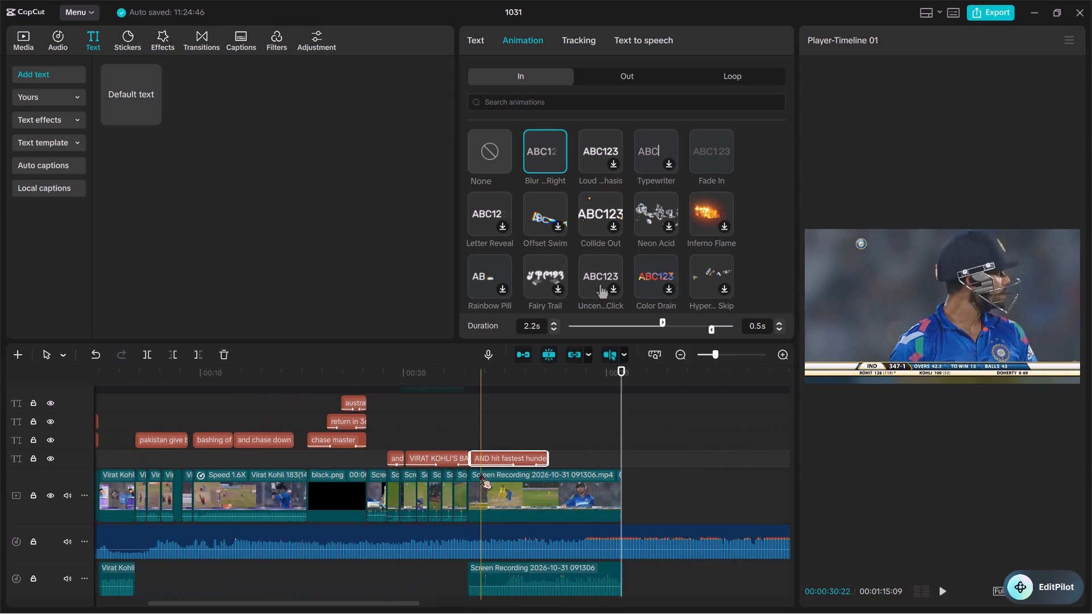
pyautogui.keyDown('ctrl'); pyautogui.scroll(-4, 480, 473); pyautogui.keyUp('ctrl')
pyautogui.hscroll(1, 480, 473)
pyautogui.scroll(8, 480, 473)
pyautogui.keyDown('ctrl'); pyautogui.scroll(8, 480, 473); pyautogui.keyUp('ctrl')
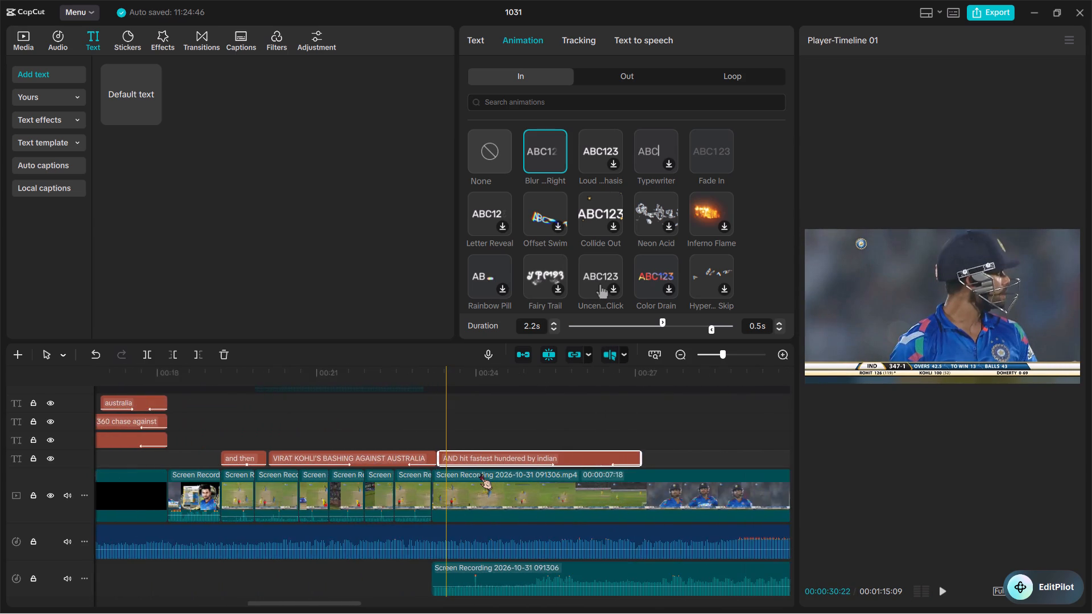
pyautogui.hscroll(2, 480, 473)
pyautogui.hscroll(-1, 714, 459)
pyautogui.press('space')
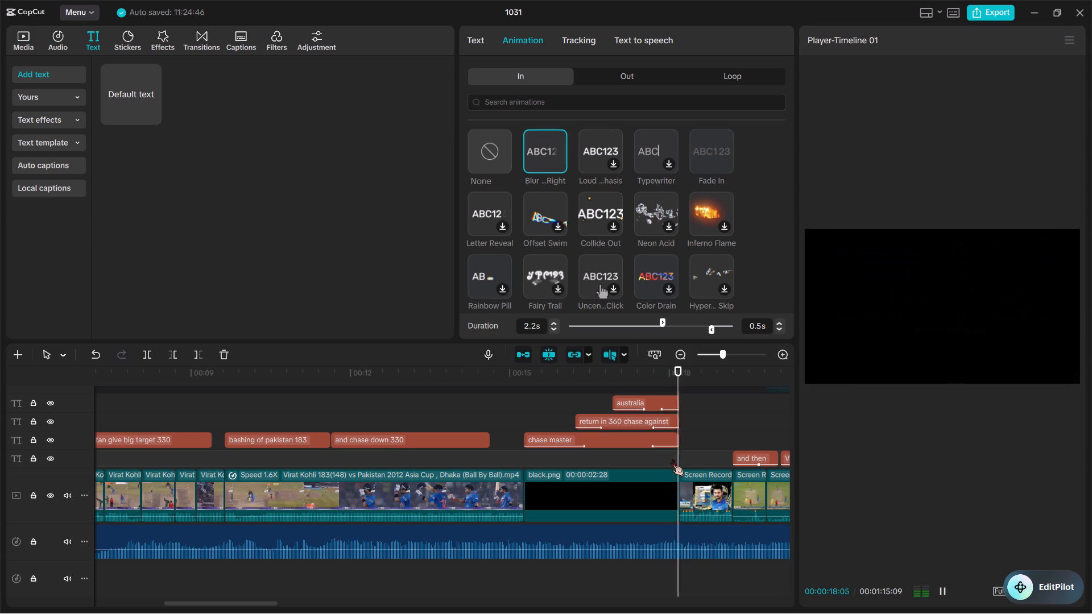
pyautogui.hscroll(-1, 672, 459)
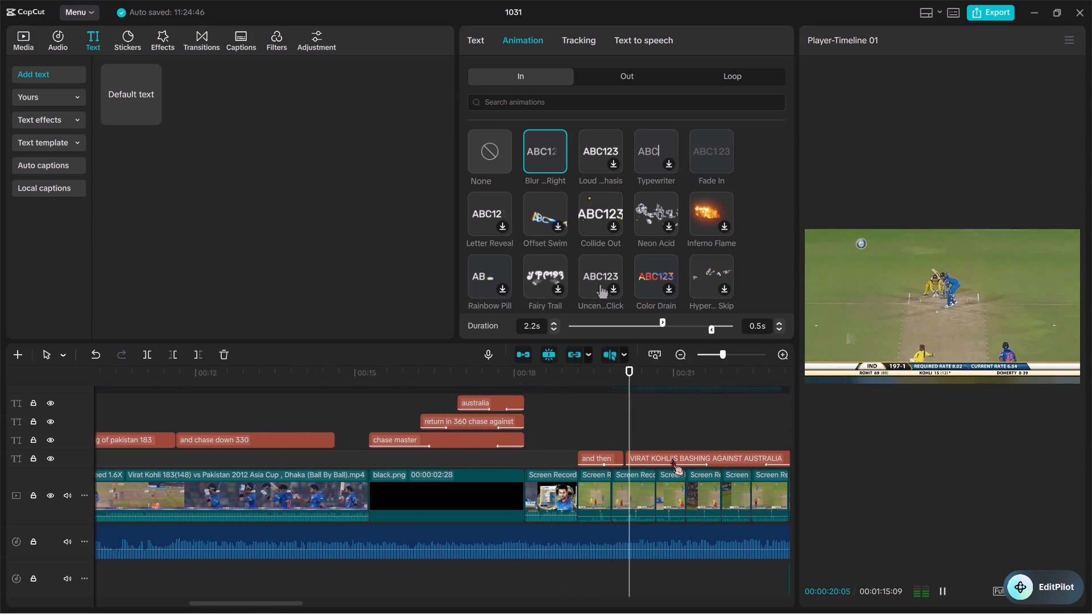
pyautogui.press('space')
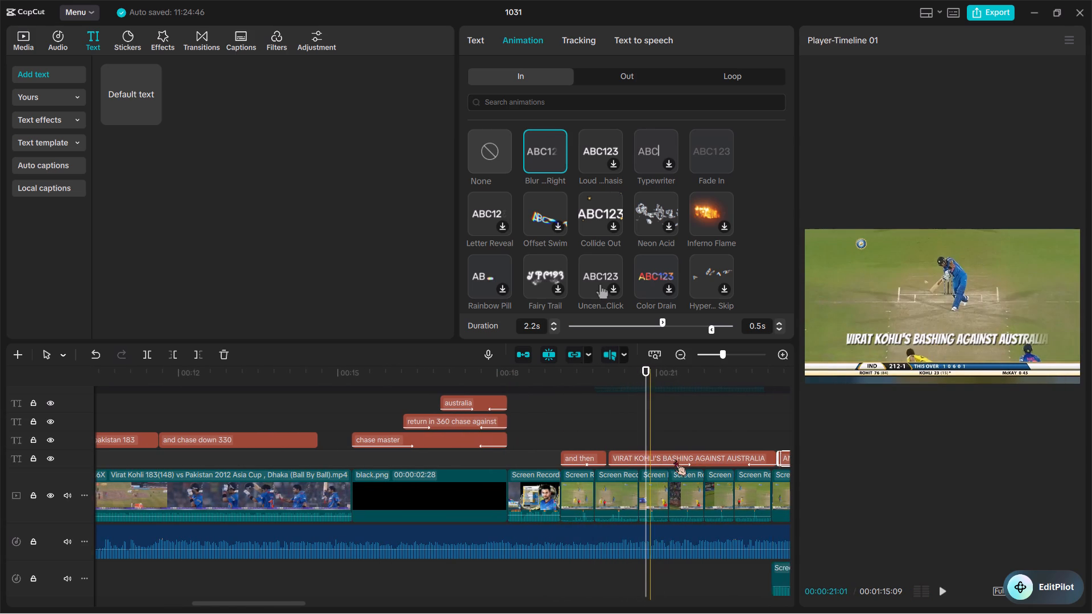
pyautogui.press('space')
pyautogui.press('space')
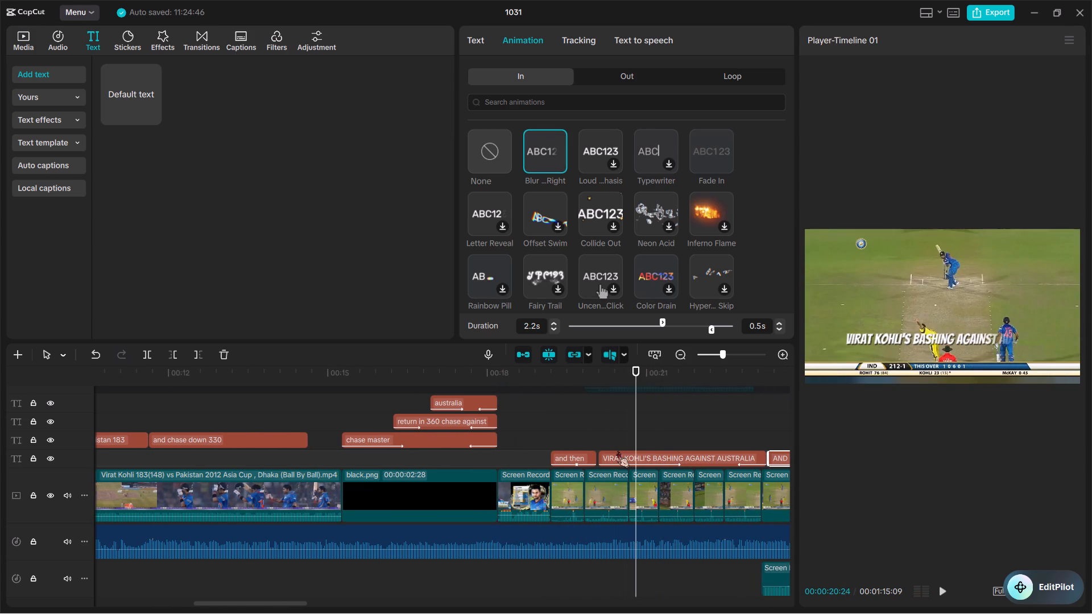
# Lengthen the entrance animation of the "VIRAT KOHLI'S BASHING AGAINST AUSTRALIA" caption to 2.5 s.
pyautogui.click(633, 463)
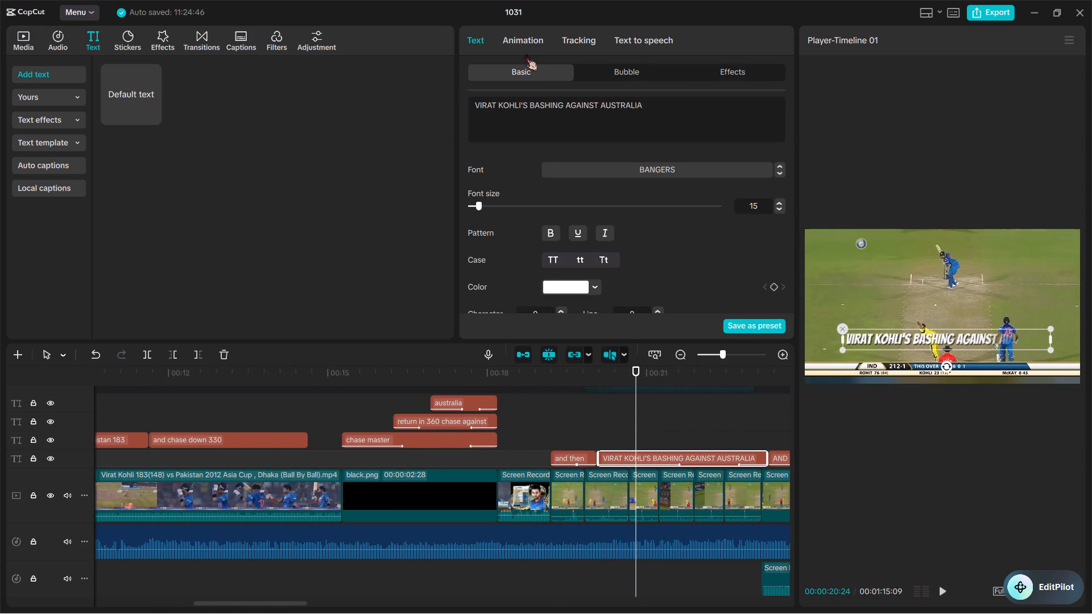
pyautogui.click(526, 54)
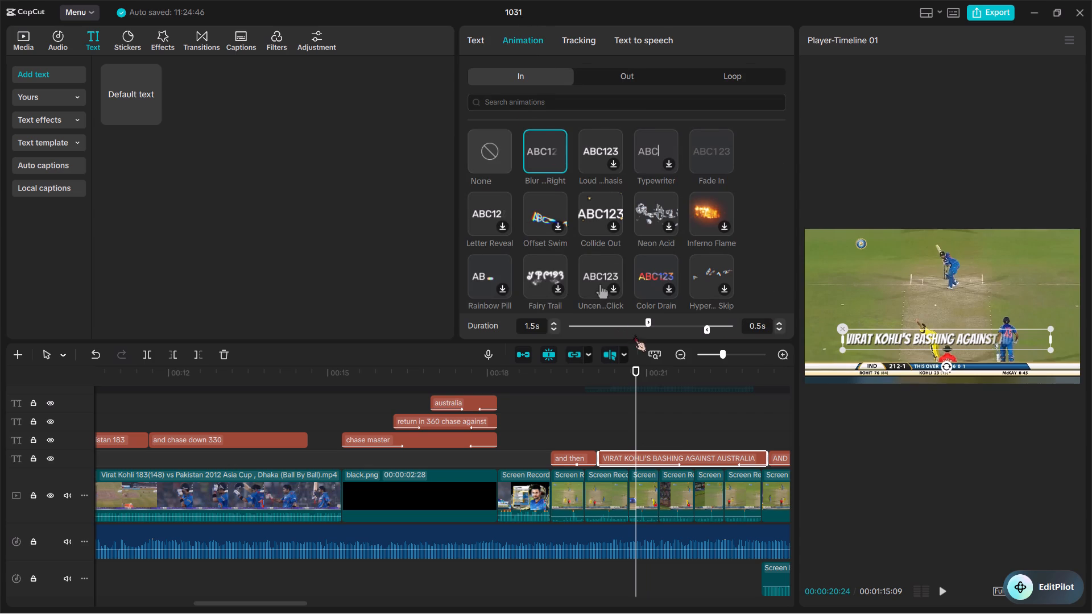
pyautogui.moveTo(647, 325); pyautogui.dragTo(685, 329)
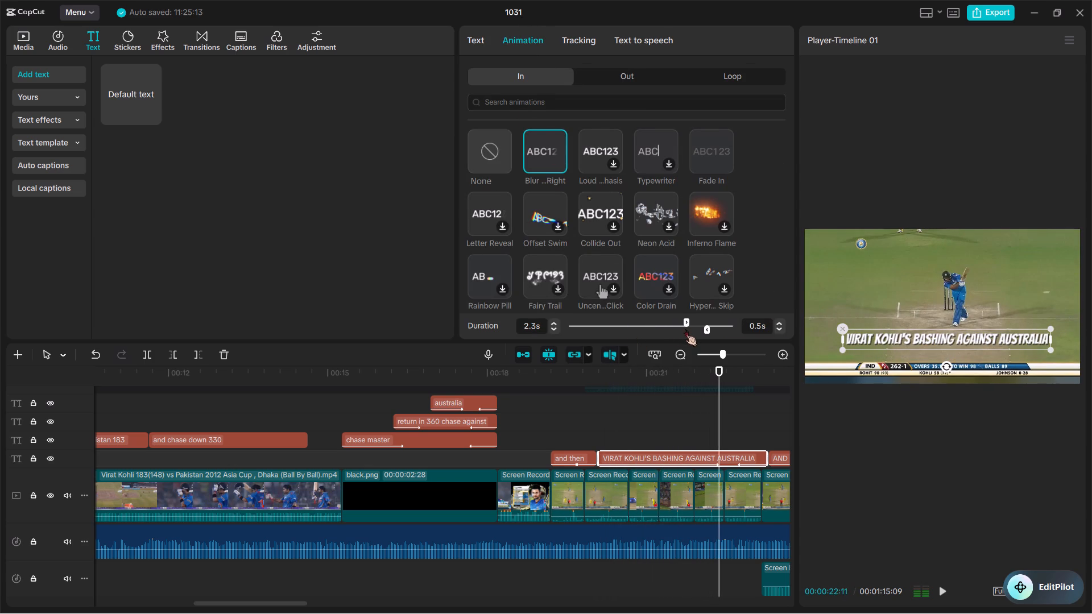
pyautogui.moveTo(685, 329); pyautogui.dragTo(696, 330)
pyautogui.moveTo(696, 330); pyautogui.dragTo(696, 330)
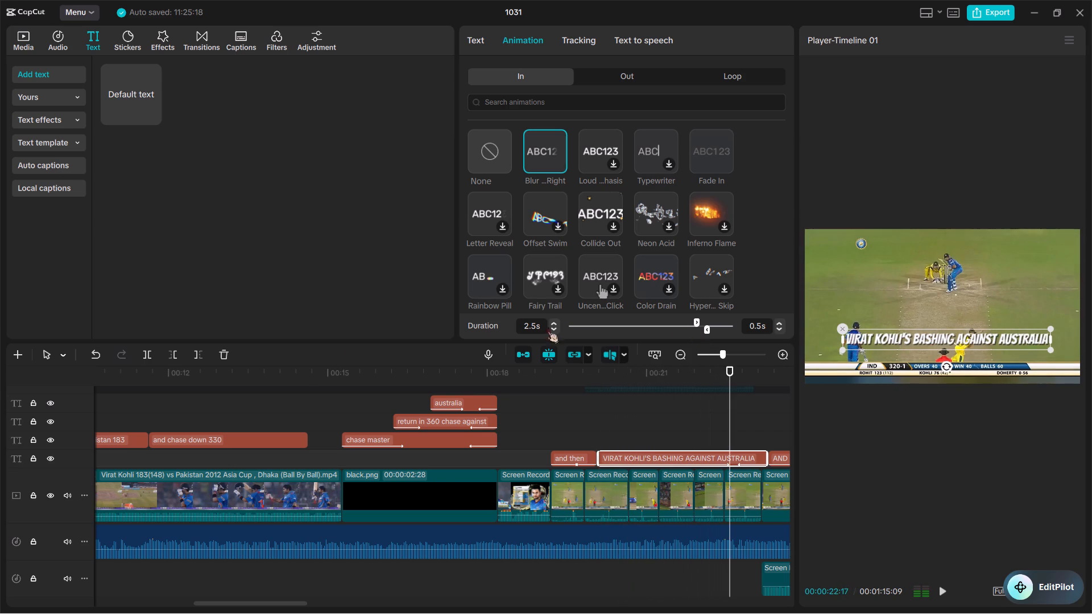
# Change the font of the "pakistan give big target 330" caption to BANGERS.
pyautogui.hscroll(1, 310, 432)
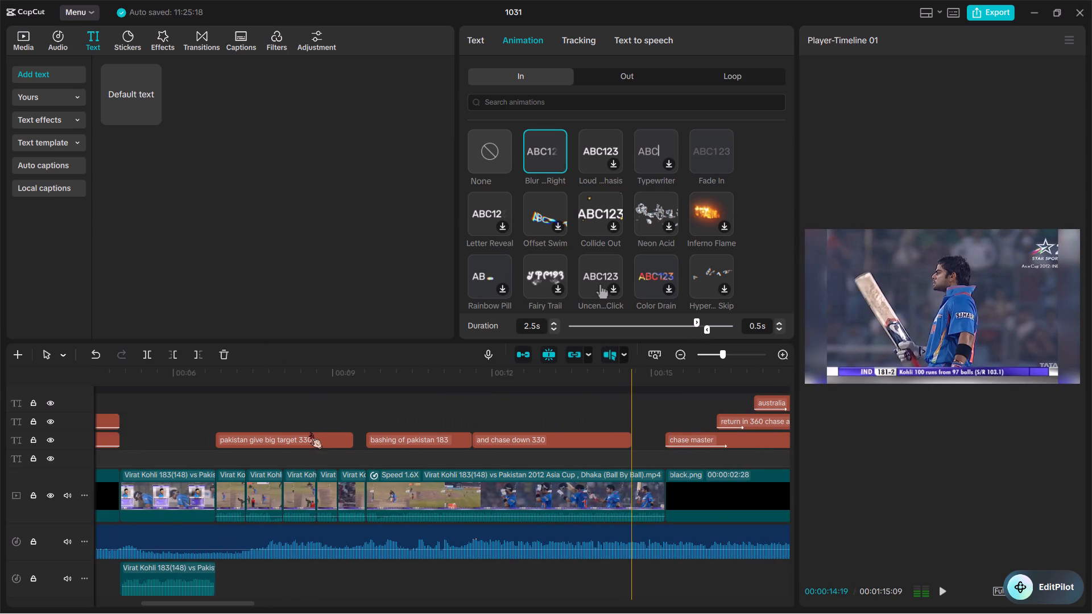
pyautogui.click(282, 443)
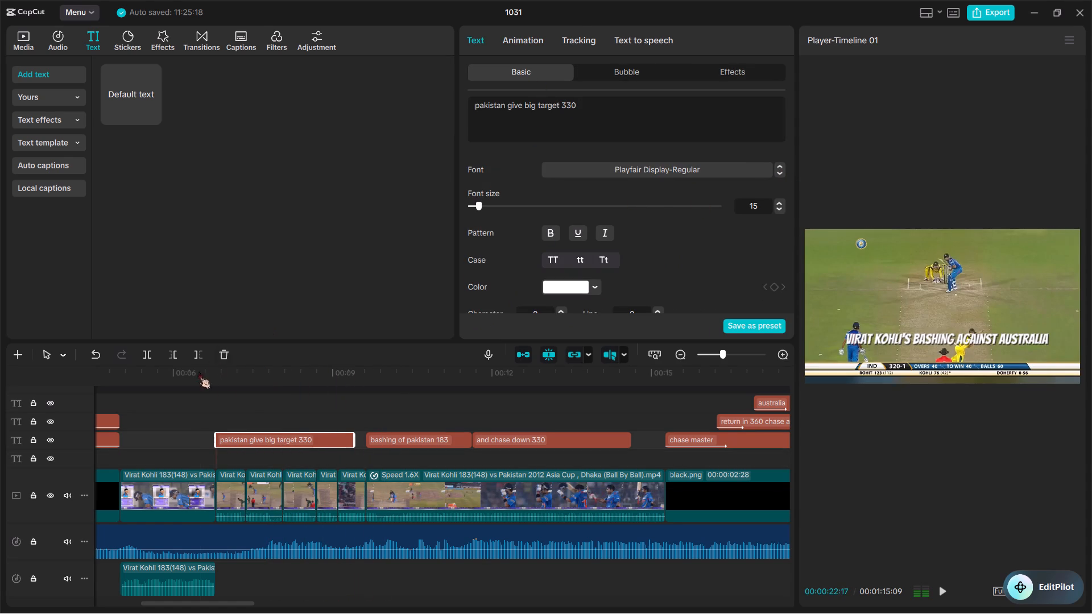
pyautogui.click(253, 401)
pyautogui.click(245, 439)
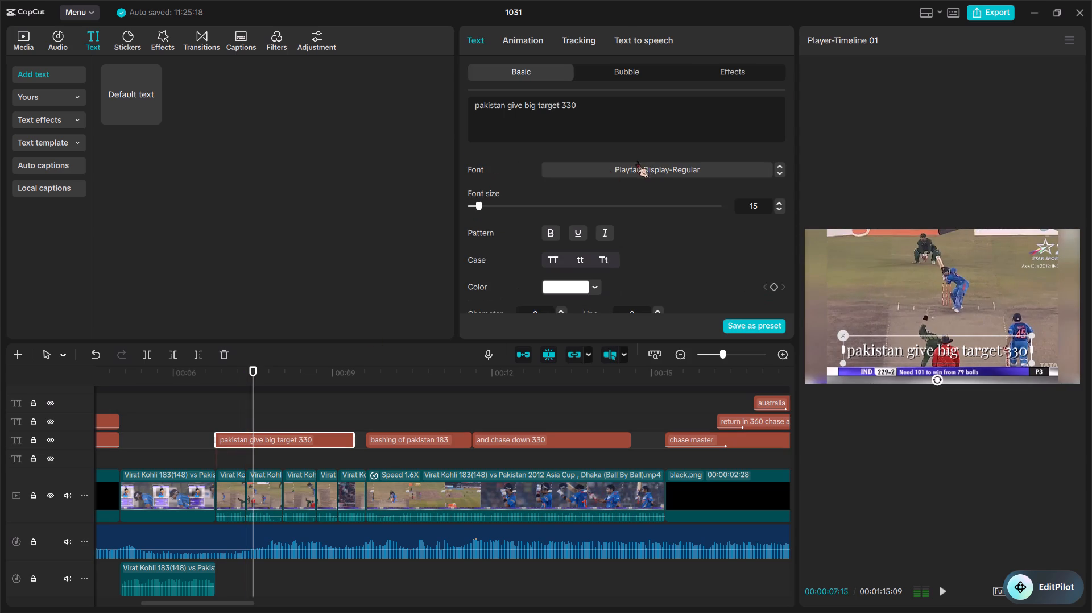
pyautogui.click(777, 172)
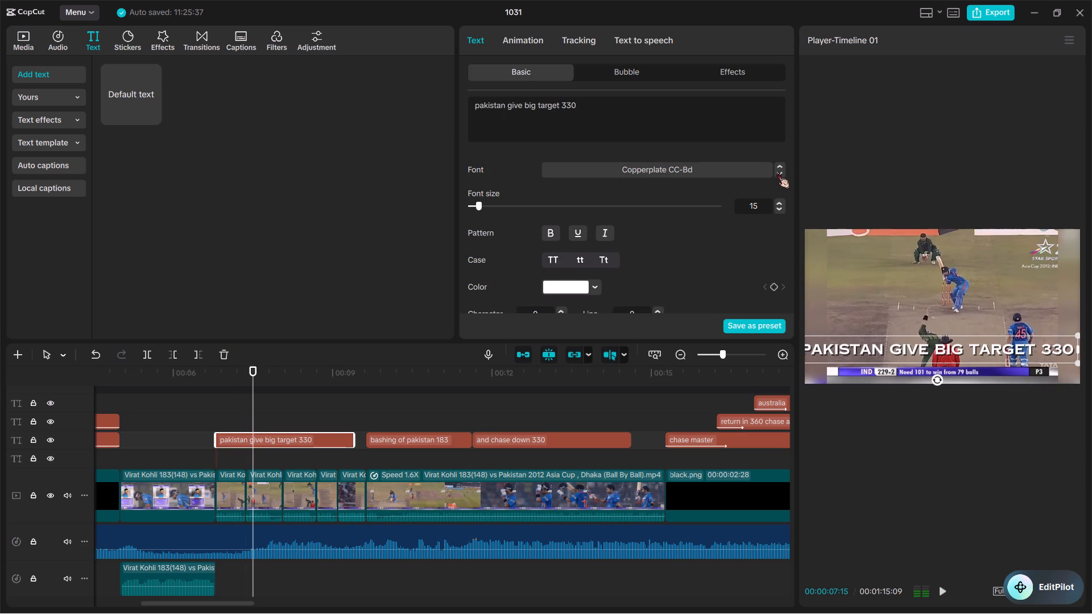
pyautogui.click(777, 172)
pyautogui.tripleClick(777, 172)
pyautogui.click(777, 172)
pyautogui.click(777, 172)
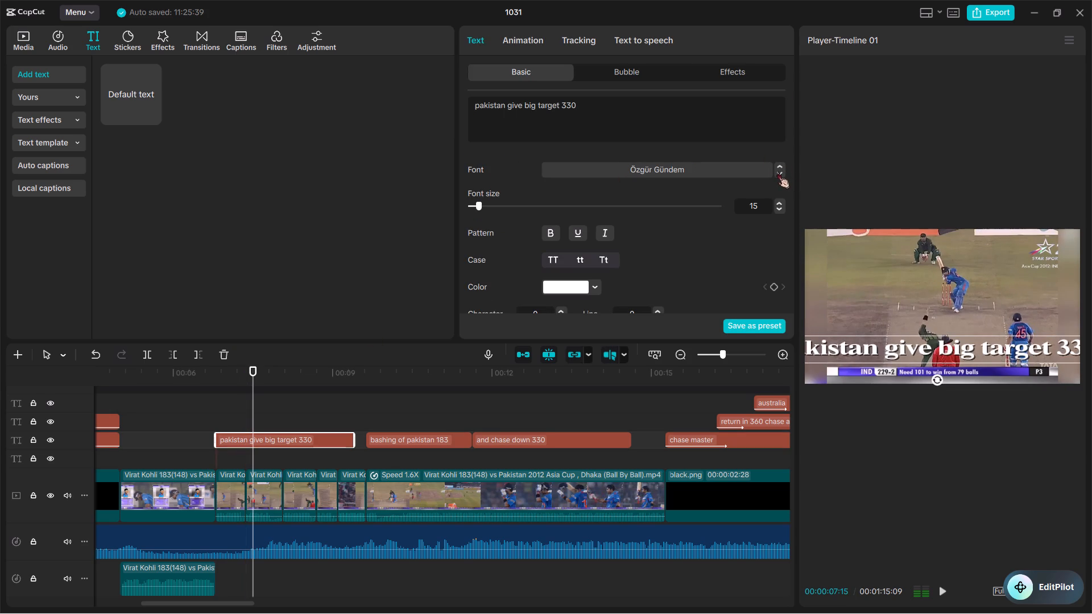
pyautogui.click(777, 172)
pyautogui.click(777, 172)
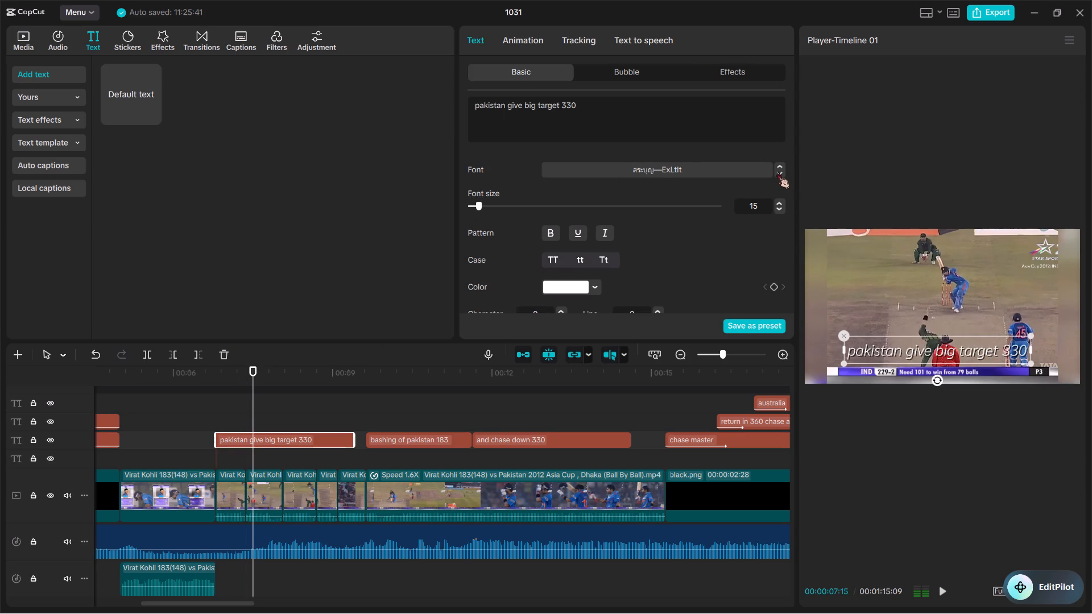
pyautogui.click(777, 172)
pyautogui.click(777, 172)
pyautogui.click(777, 172)
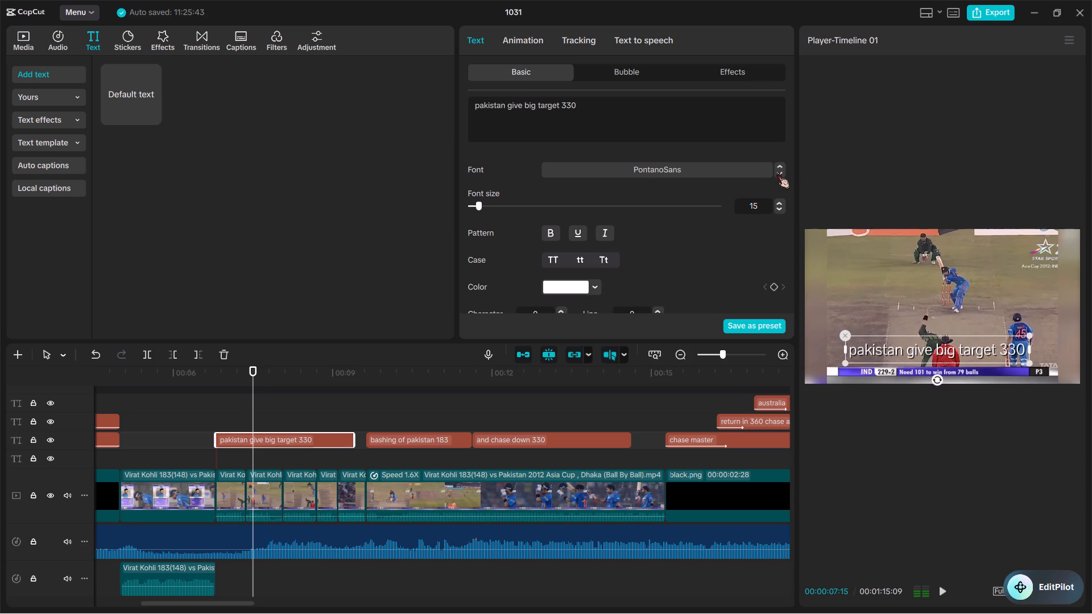
pyautogui.click(777, 172)
pyautogui.click(777, 172)
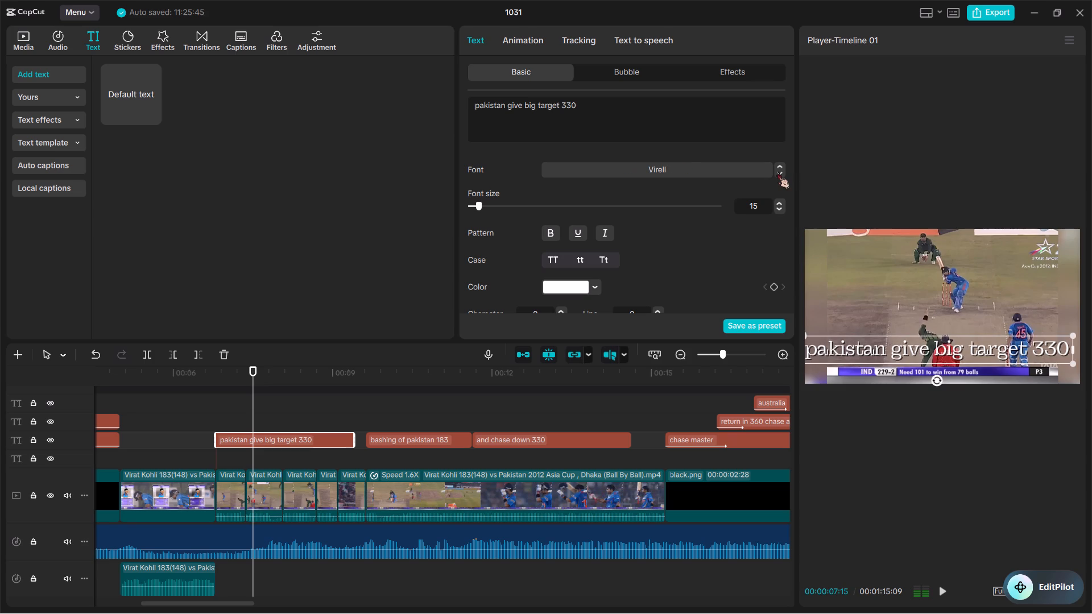
pyautogui.click(777, 172)
pyautogui.click(777, 172)
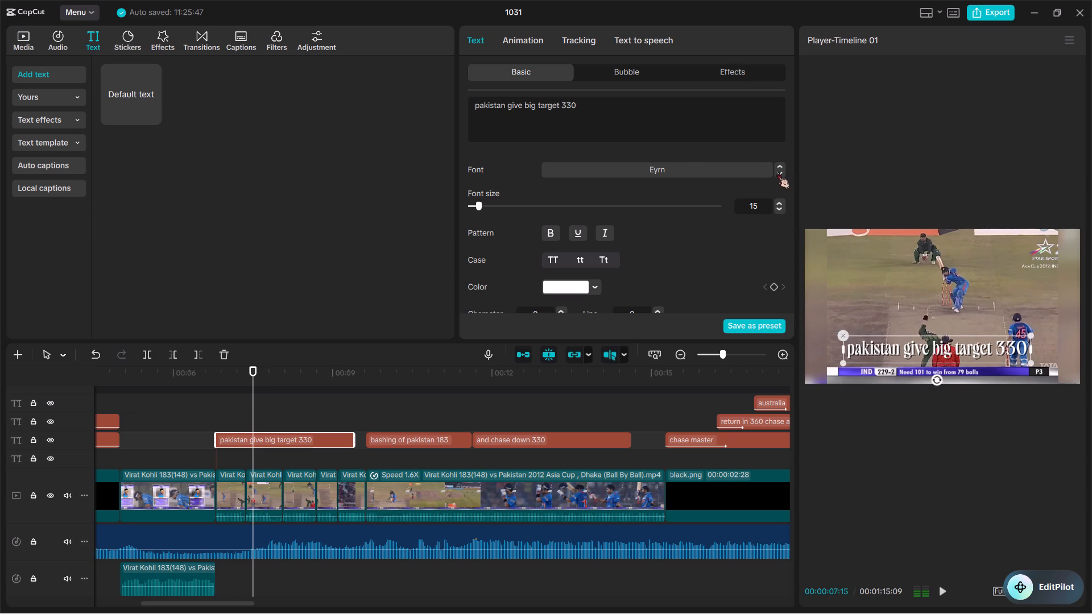
pyautogui.click(777, 172)
pyautogui.click(777, 172)
pyautogui.click(777, 172)
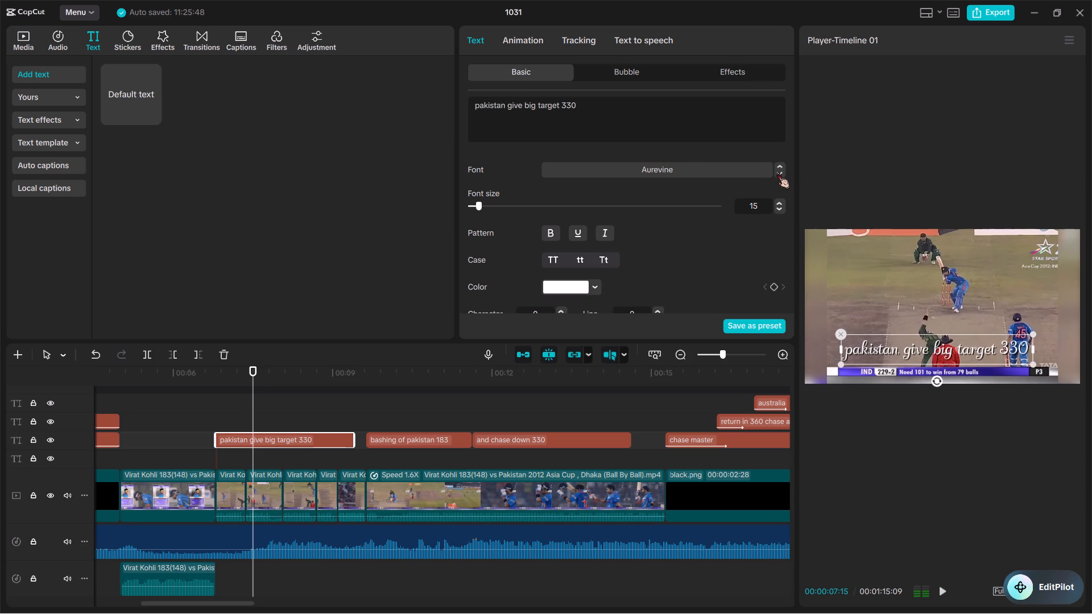
pyautogui.click(777, 172)
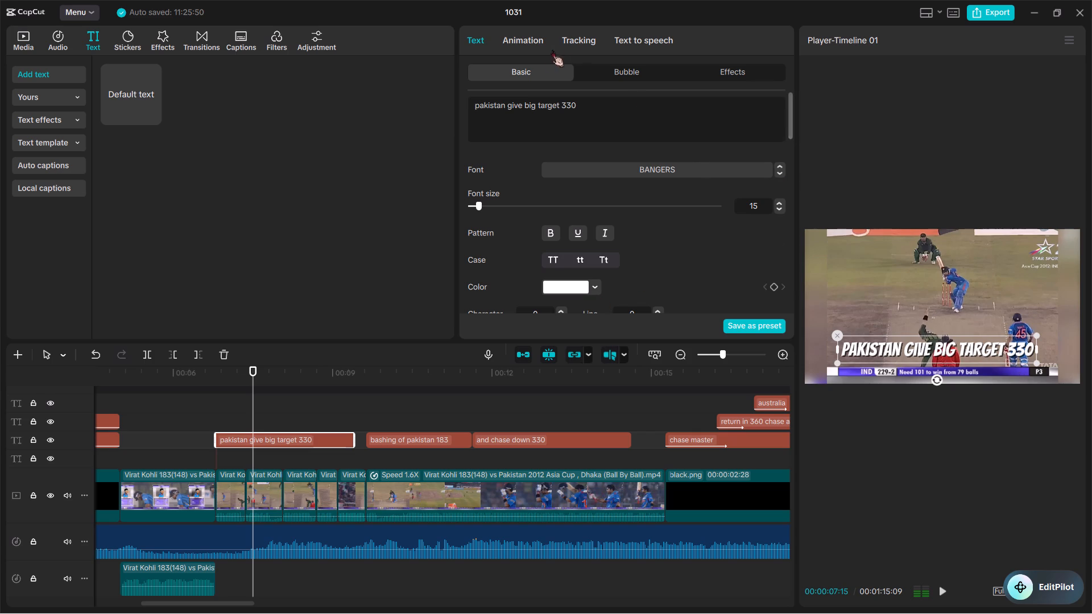
# Apply the "Blur ...Right" entrance animation to the "pakistan give big target 330" caption with a duration of 1.5 s.
pyautogui.click(514, 40)
pyautogui.doubleClick(539, 155)
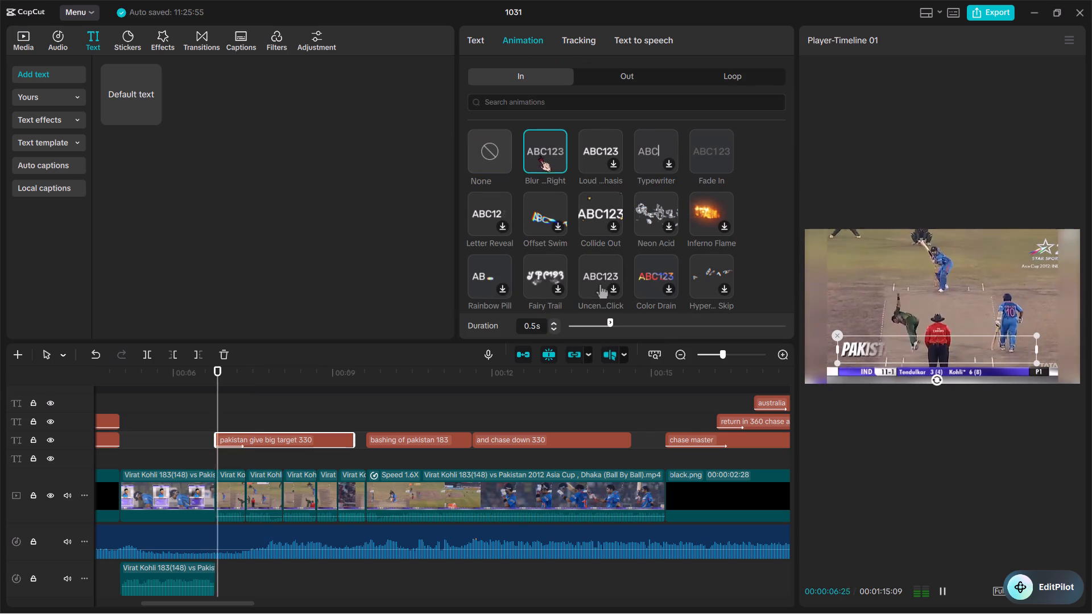
pyautogui.moveTo(606, 317); pyautogui.dragTo(692, 327)
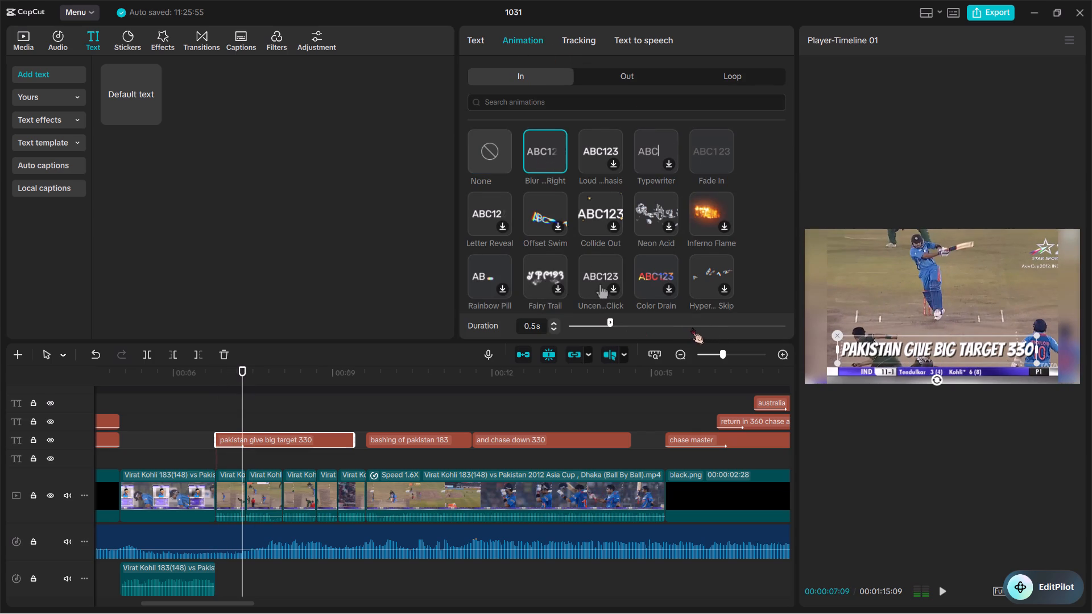
pyautogui.click(692, 327)
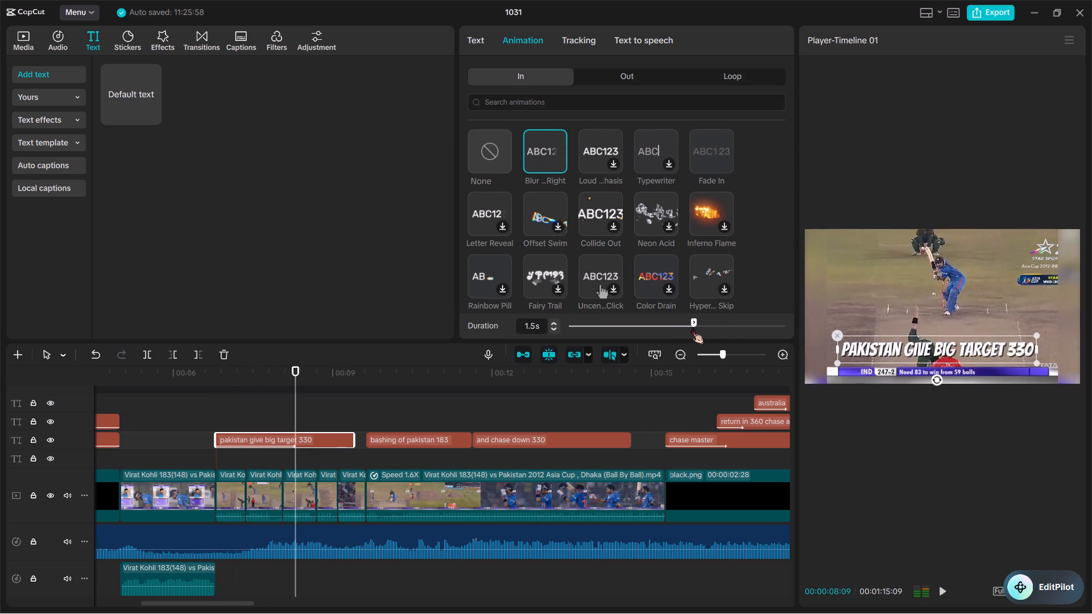
pyautogui.click(692, 327)
pyautogui.click(692, 327)
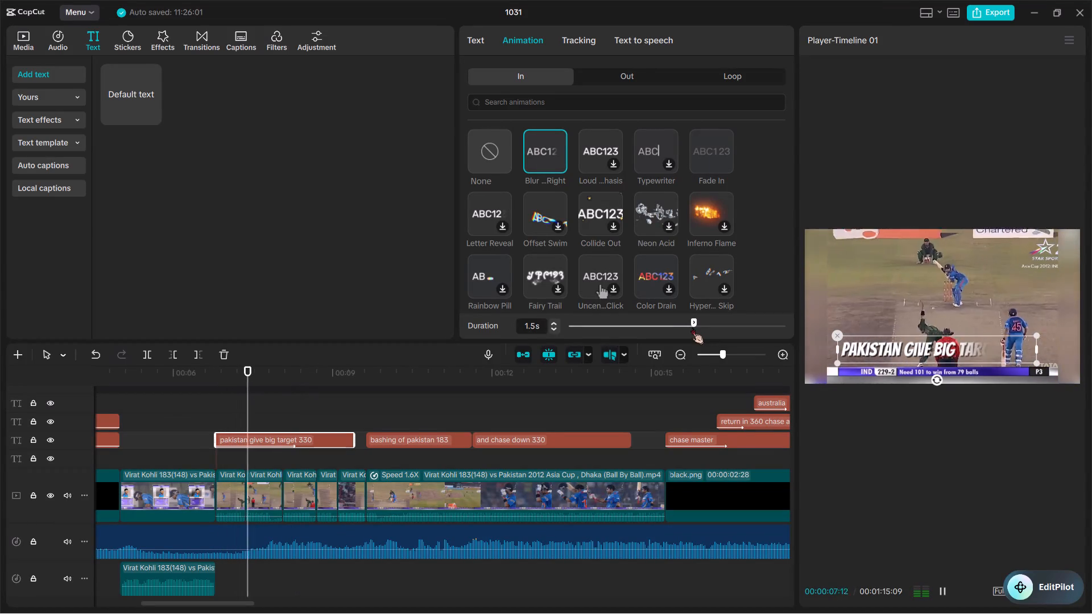
# Apply the Fade Out exit animation to the "pakistan give big target 330" caption with a duration of 0.5 s.
pyautogui.click(561, 44)
pyautogui.click(516, 45)
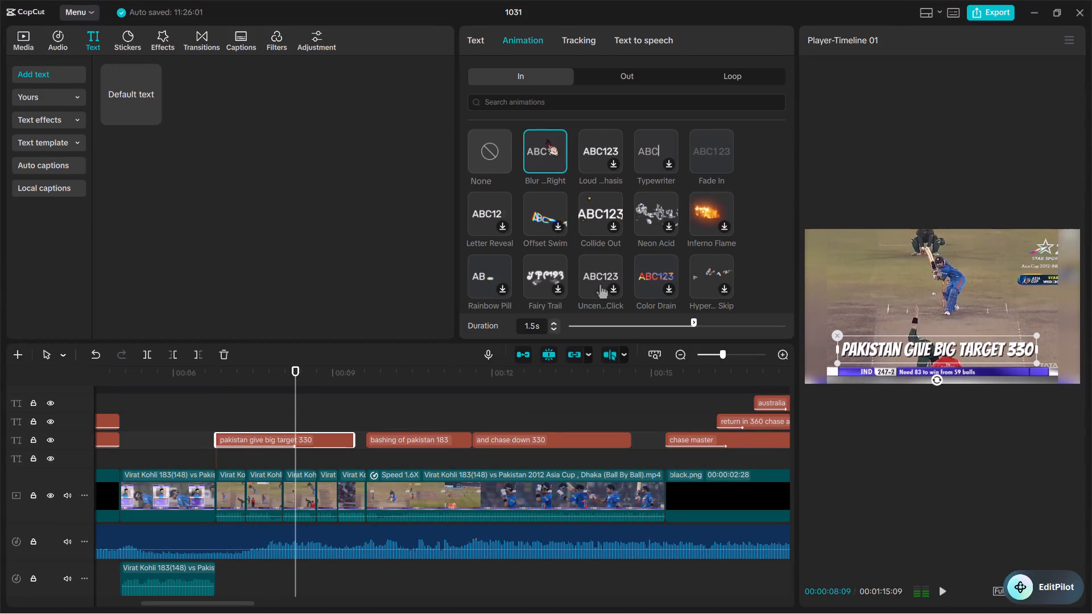
pyautogui.click(608, 75)
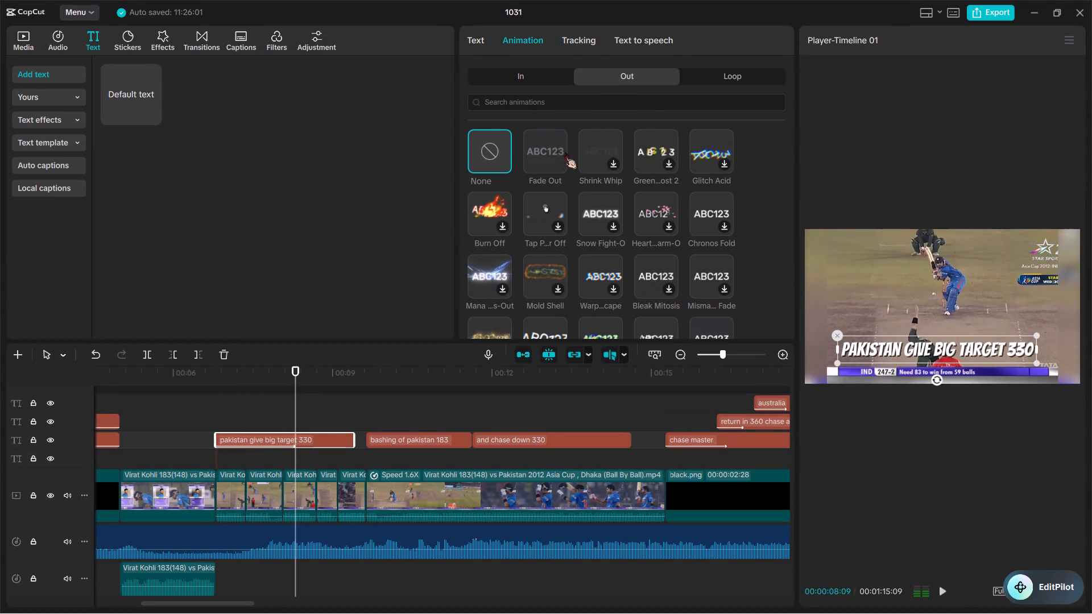
pyautogui.doubleClick(557, 153)
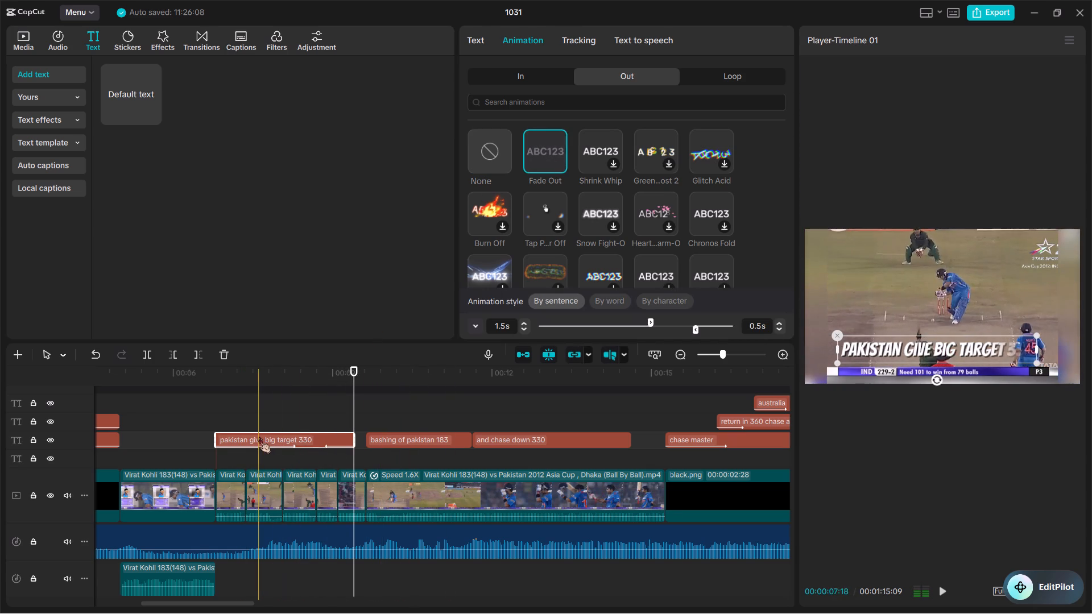
# Trim the end of the "pakistan give big target 330" caption back to about 8.3 s on the timeline and preview it.
pyautogui.moveTo(350, 435); pyautogui.dragTo(294, 434)
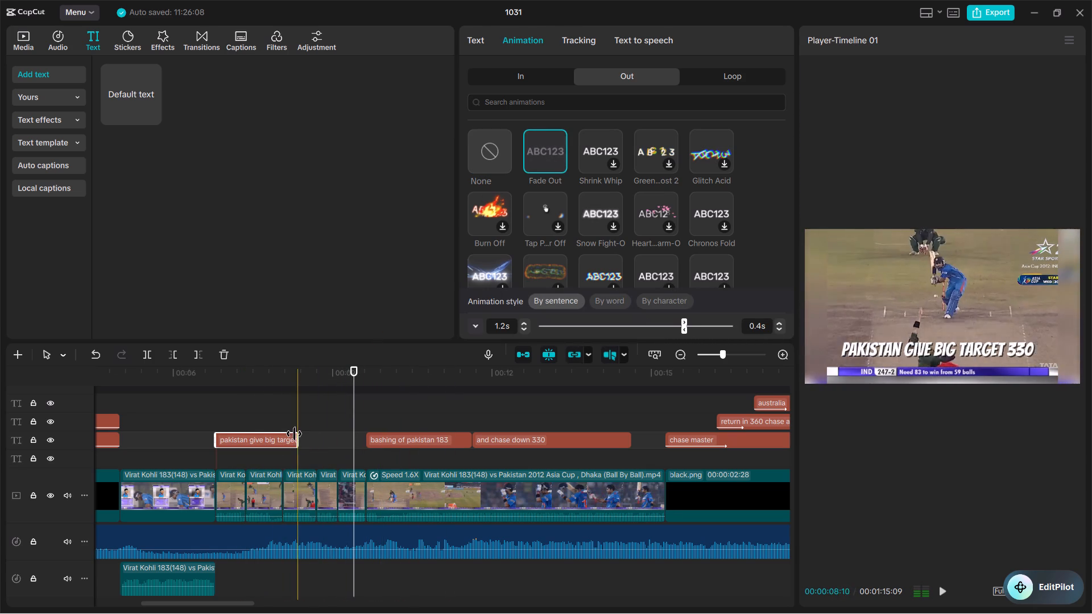
pyautogui.press('space')
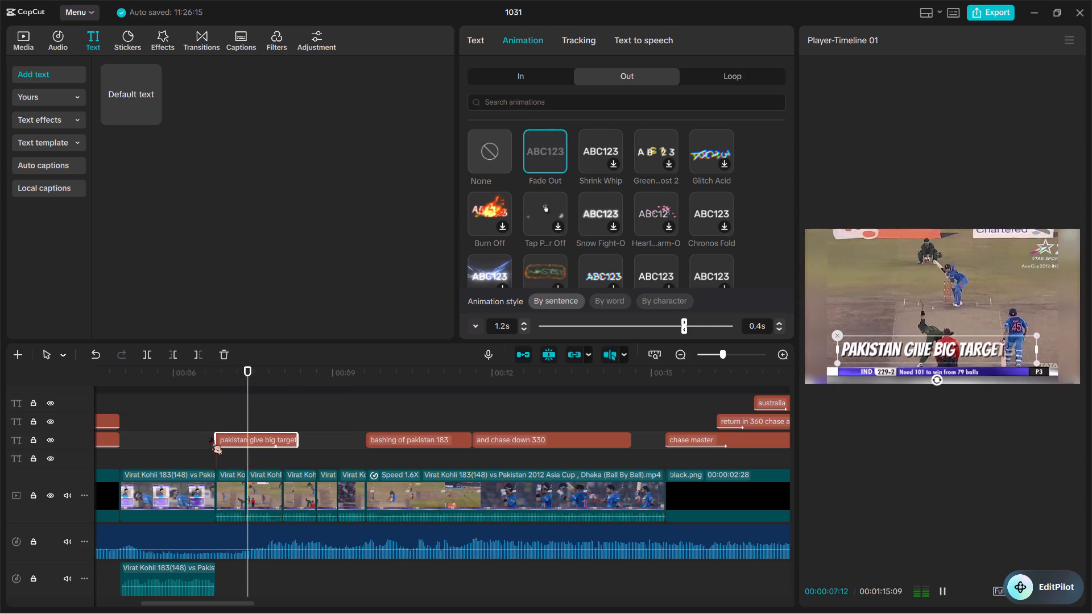
pyautogui.press('space')
pyautogui.press('space')
pyautogui.press('space')
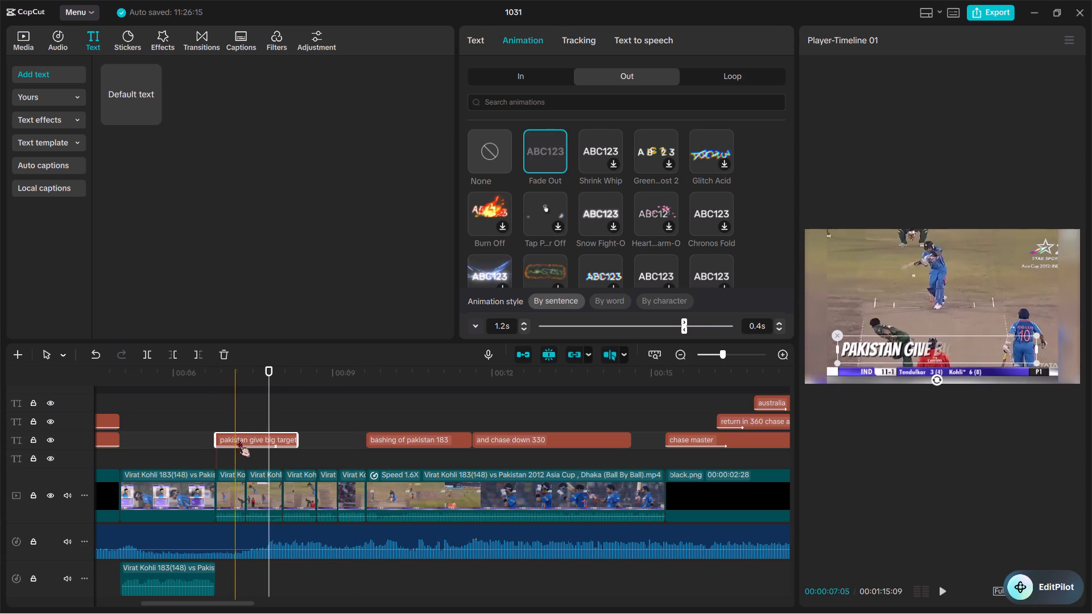
# Move the "pakistan give big target 330" caption earlier, starting at about 5 s with the Virat Kohli career stats clip, checking playback.
pyautogui.moveTo(239, 441); pyautogui.dragTo(167, 446)
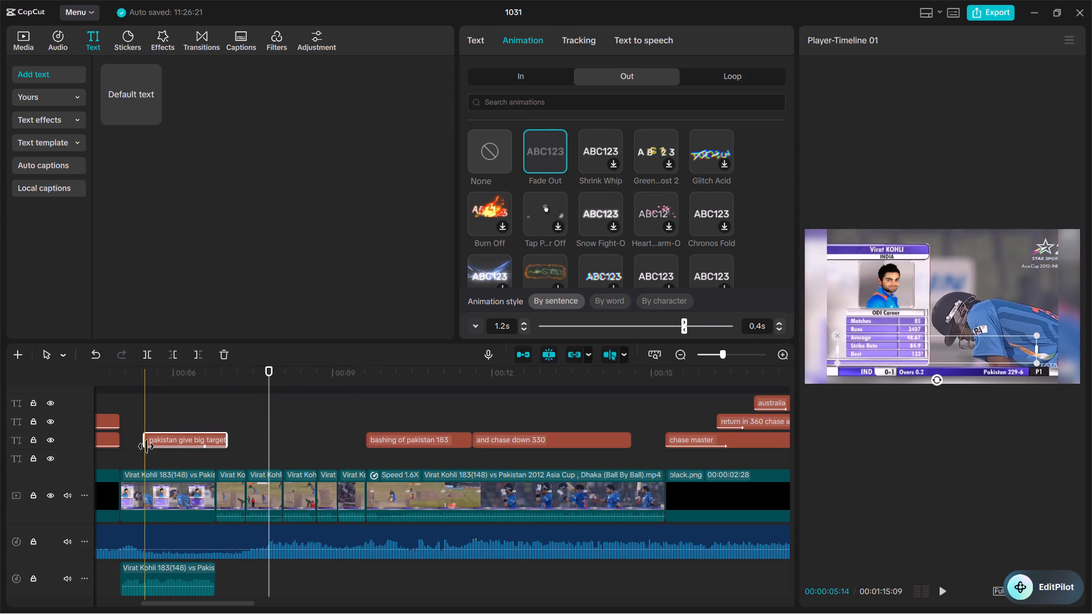
pyautogui.press('space')
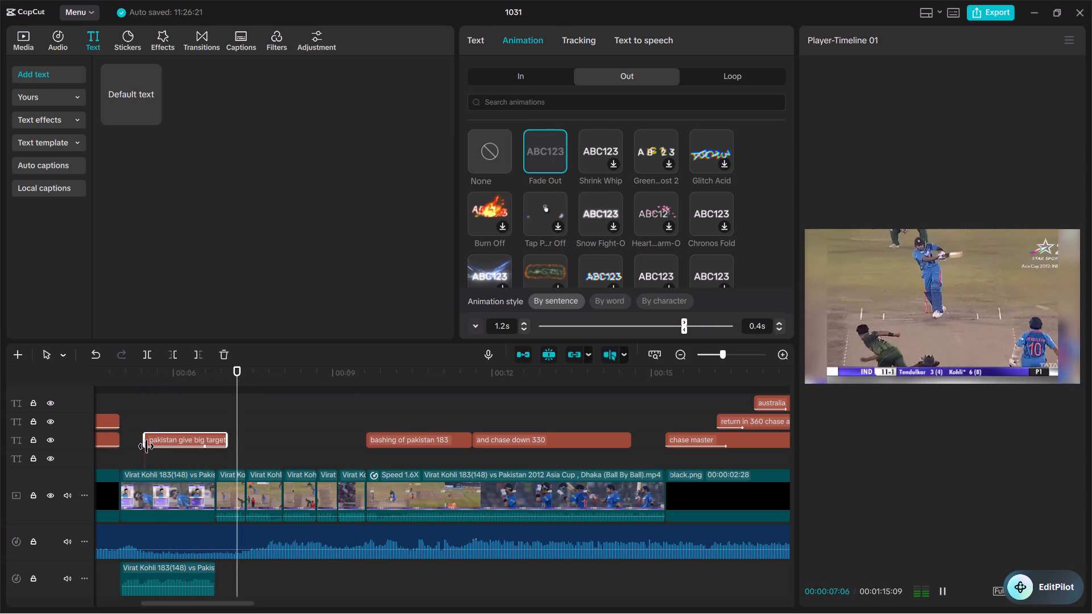
pyautogui.press('space')
pyautogui.moveTo(175, 436); pyautogui.dragTo(150, 435)
# Move the "bashing of pakistan 183" caption earlier so it starts at about 6.8 s, where the career stats clip ends.
pyautogui.moveTo(392, 439); pyautogui.dragTo(243, 439)
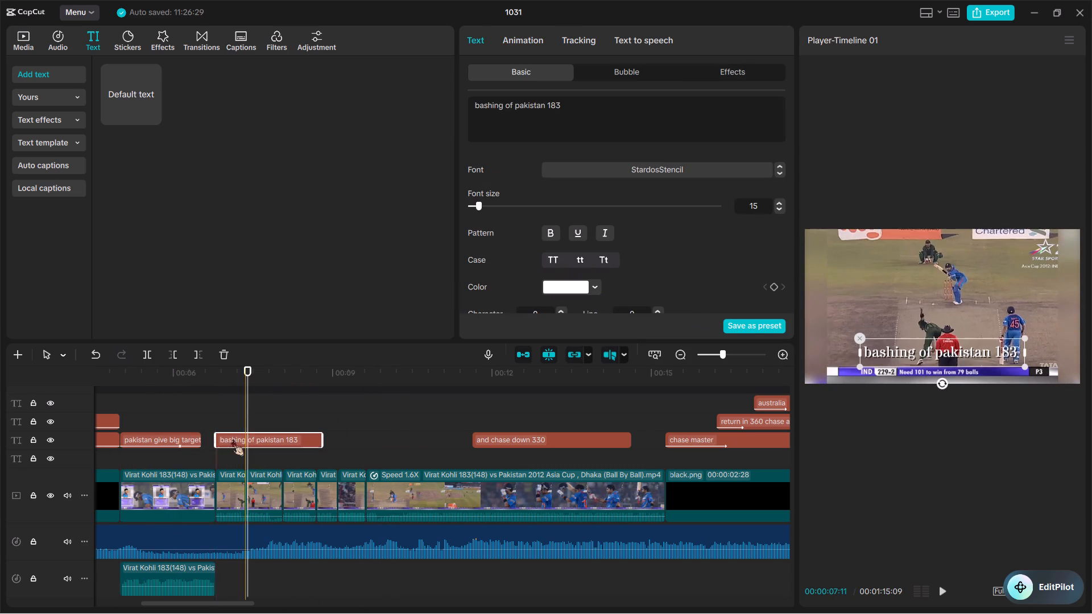
# Extend the end of the "pakistan give big target 330" caption to meet the start of "bashing of pakistan 183" and preview it.
pyautogui.moveTo(198, 442); pyautogui.dragTo(213, 447)
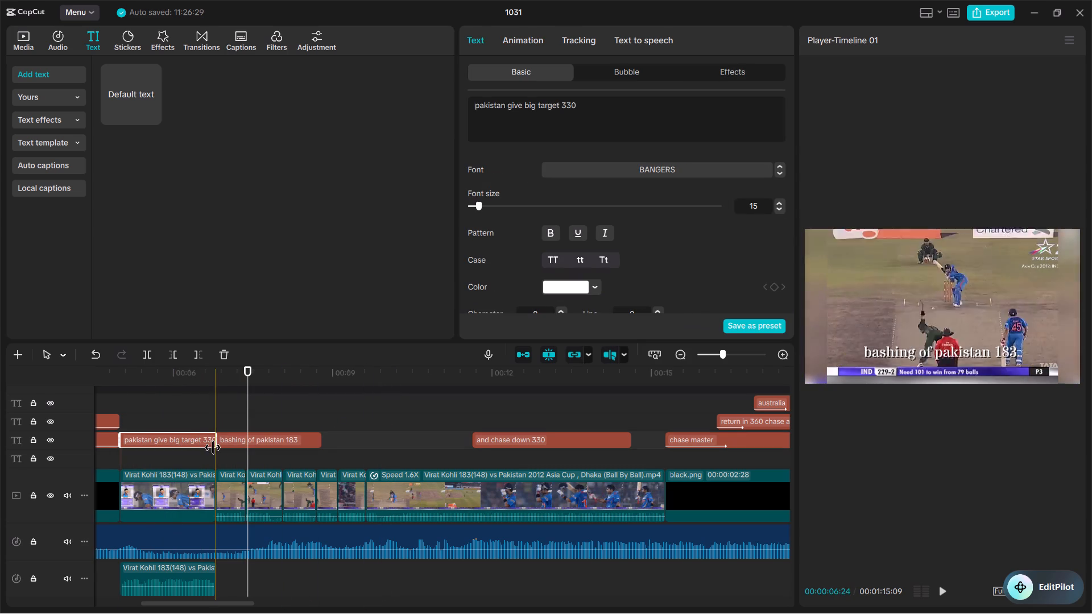
pyautogui.press('space')
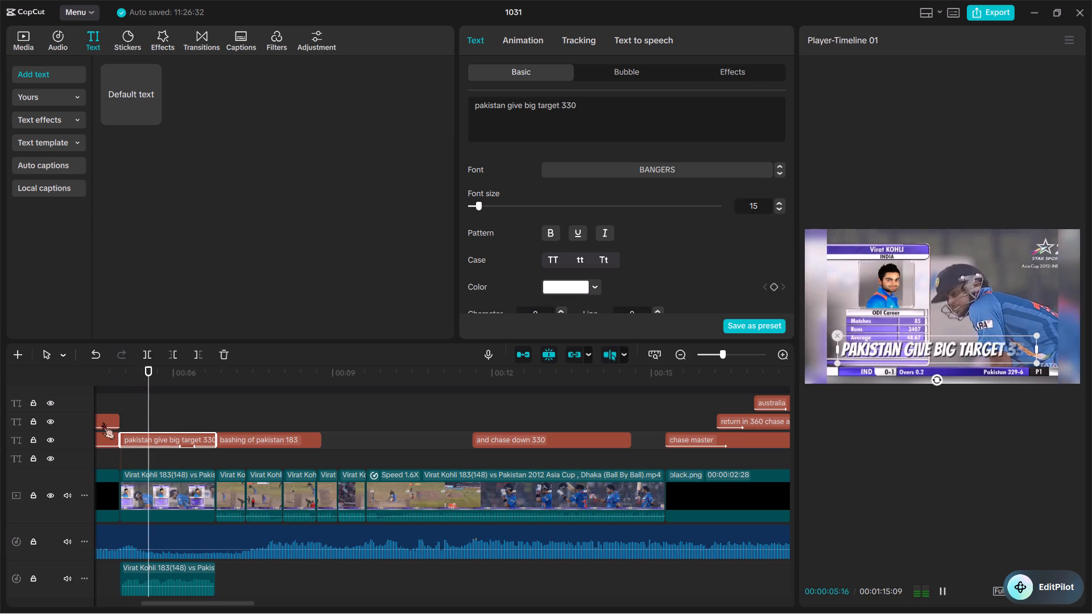
pyautogui.press('space')
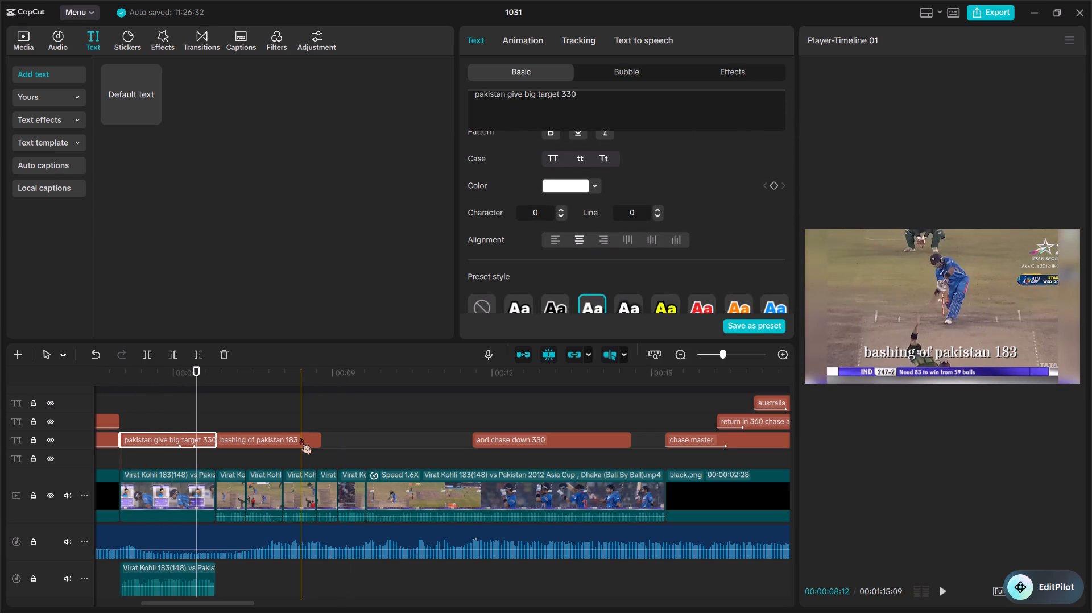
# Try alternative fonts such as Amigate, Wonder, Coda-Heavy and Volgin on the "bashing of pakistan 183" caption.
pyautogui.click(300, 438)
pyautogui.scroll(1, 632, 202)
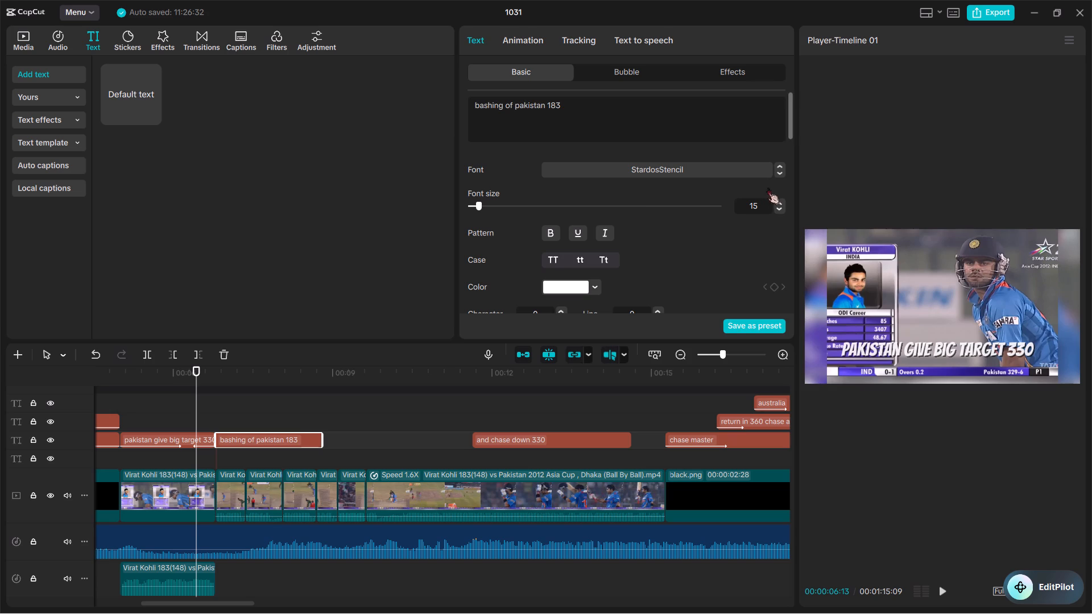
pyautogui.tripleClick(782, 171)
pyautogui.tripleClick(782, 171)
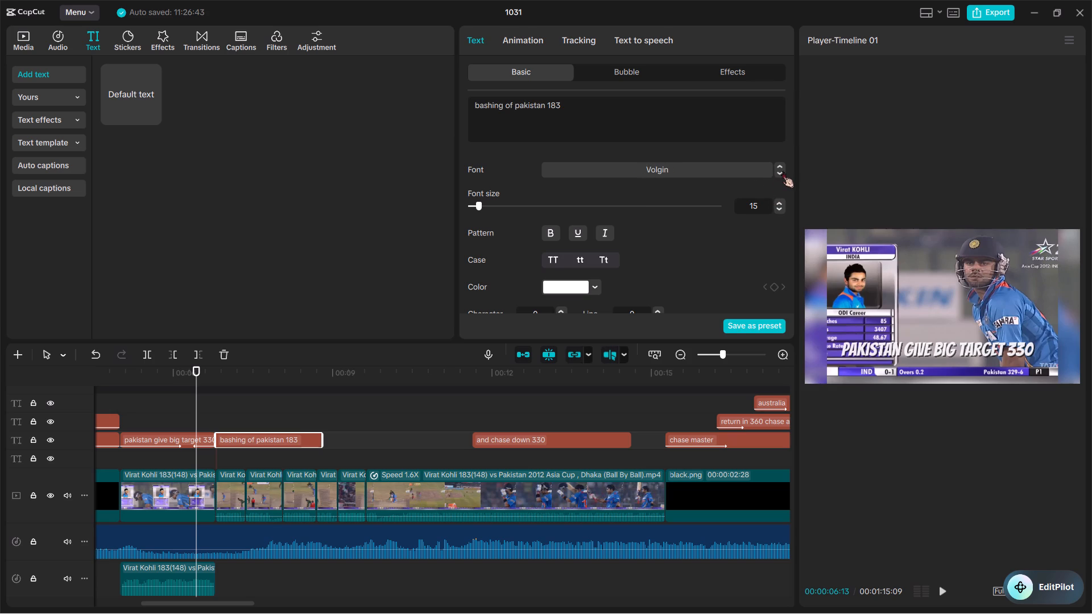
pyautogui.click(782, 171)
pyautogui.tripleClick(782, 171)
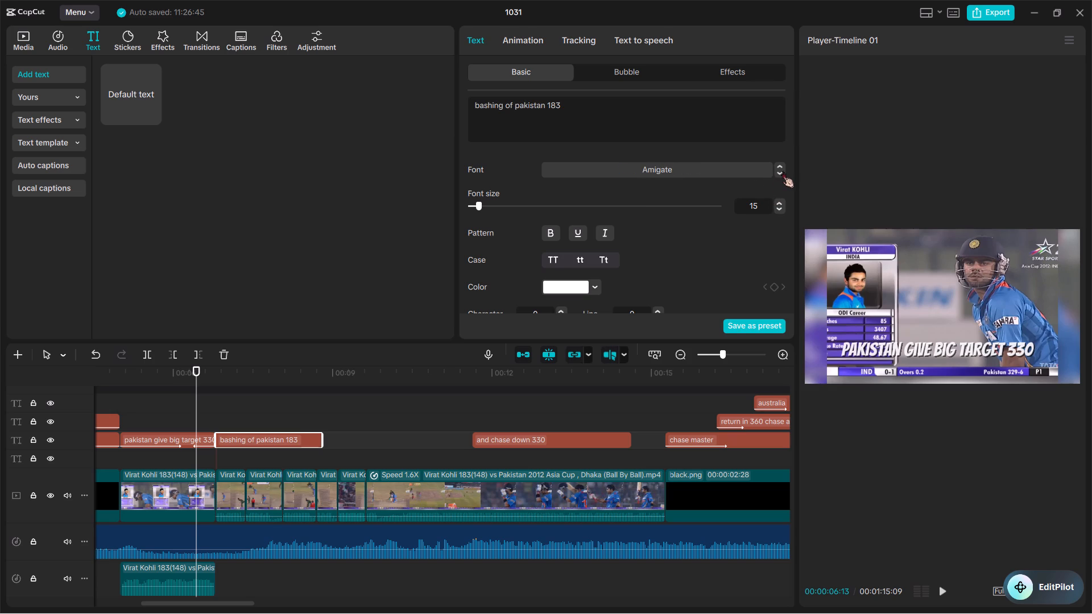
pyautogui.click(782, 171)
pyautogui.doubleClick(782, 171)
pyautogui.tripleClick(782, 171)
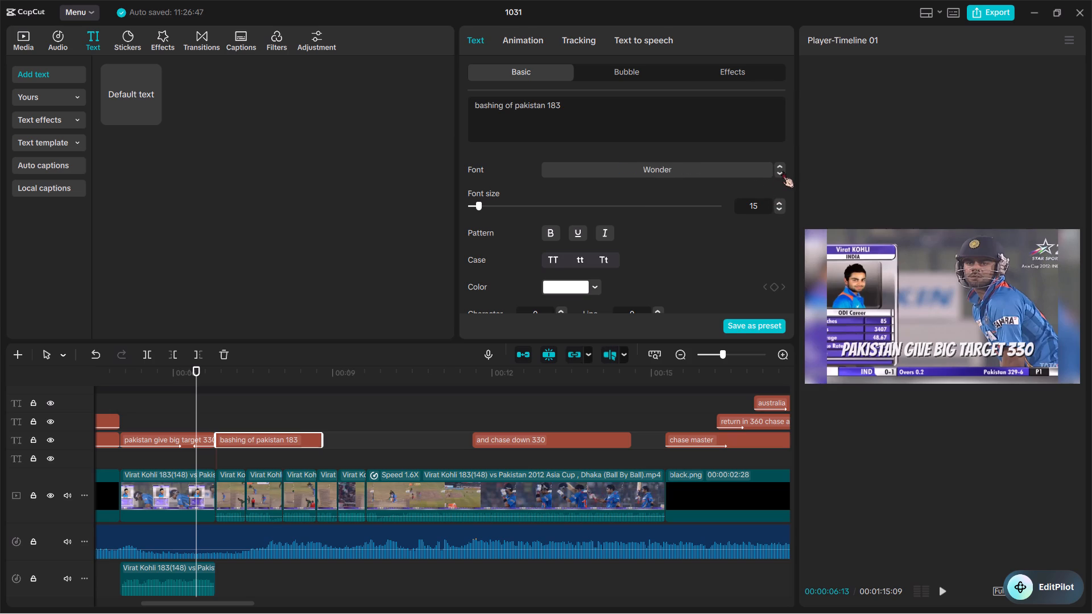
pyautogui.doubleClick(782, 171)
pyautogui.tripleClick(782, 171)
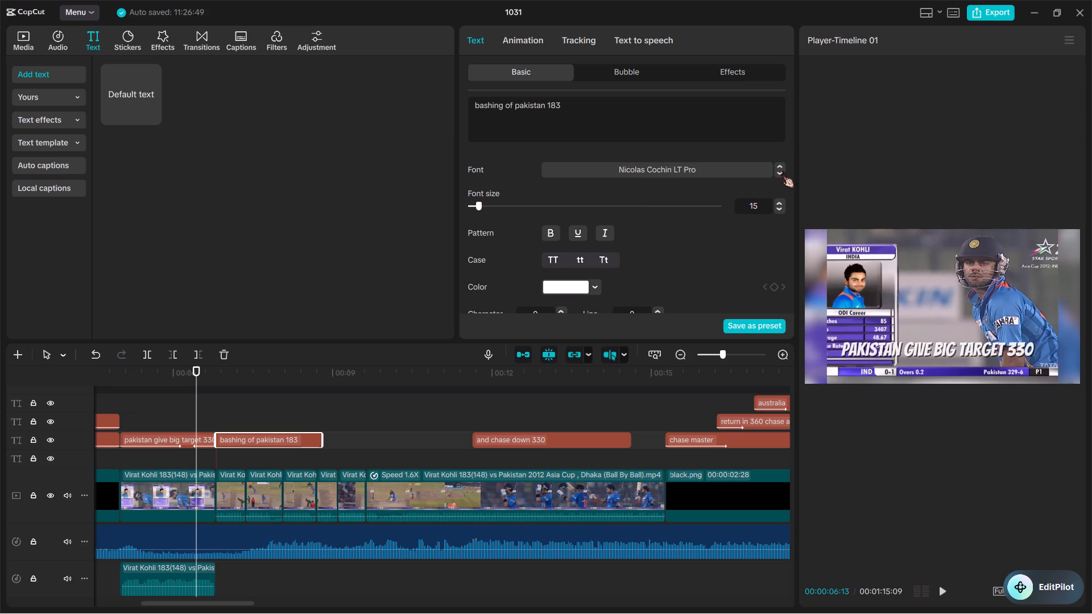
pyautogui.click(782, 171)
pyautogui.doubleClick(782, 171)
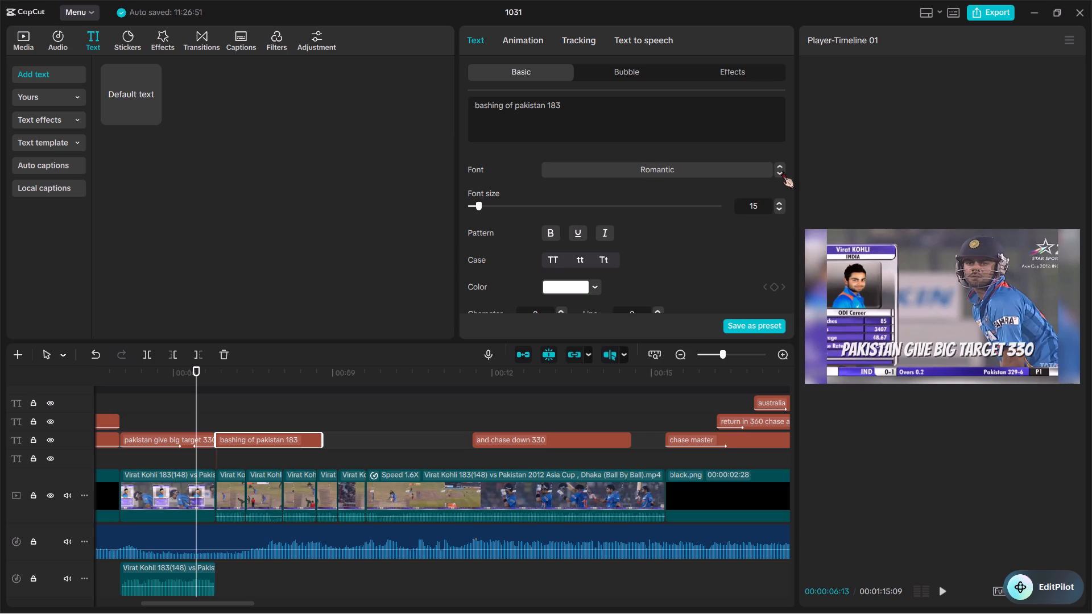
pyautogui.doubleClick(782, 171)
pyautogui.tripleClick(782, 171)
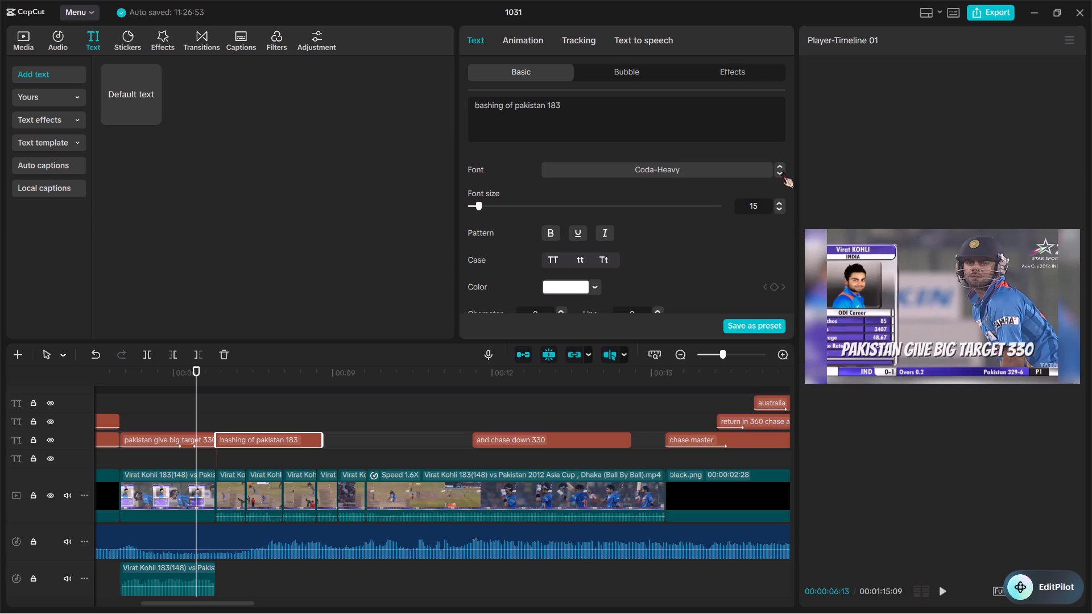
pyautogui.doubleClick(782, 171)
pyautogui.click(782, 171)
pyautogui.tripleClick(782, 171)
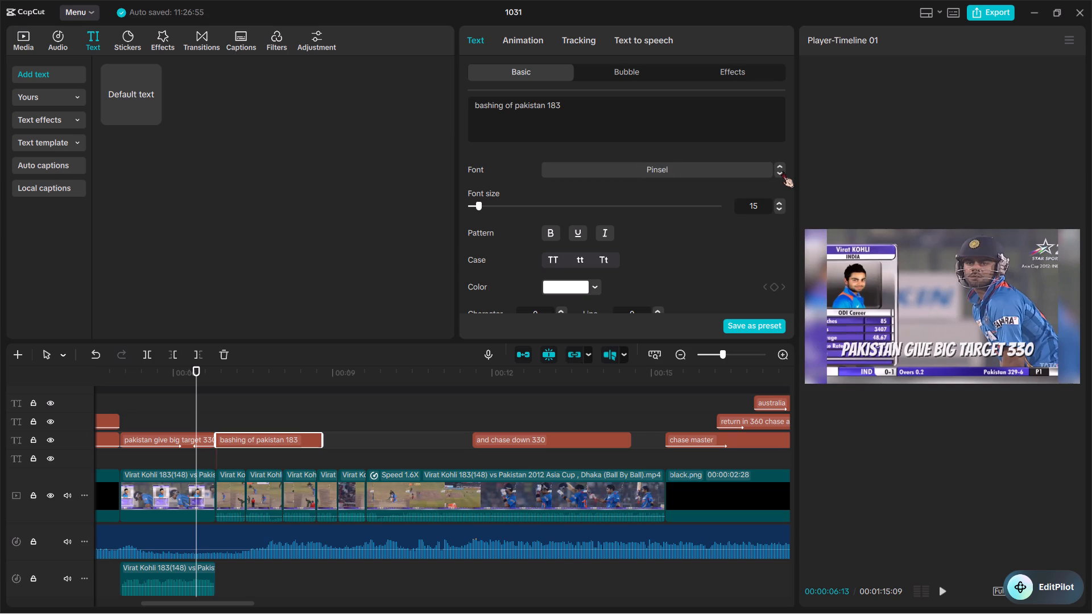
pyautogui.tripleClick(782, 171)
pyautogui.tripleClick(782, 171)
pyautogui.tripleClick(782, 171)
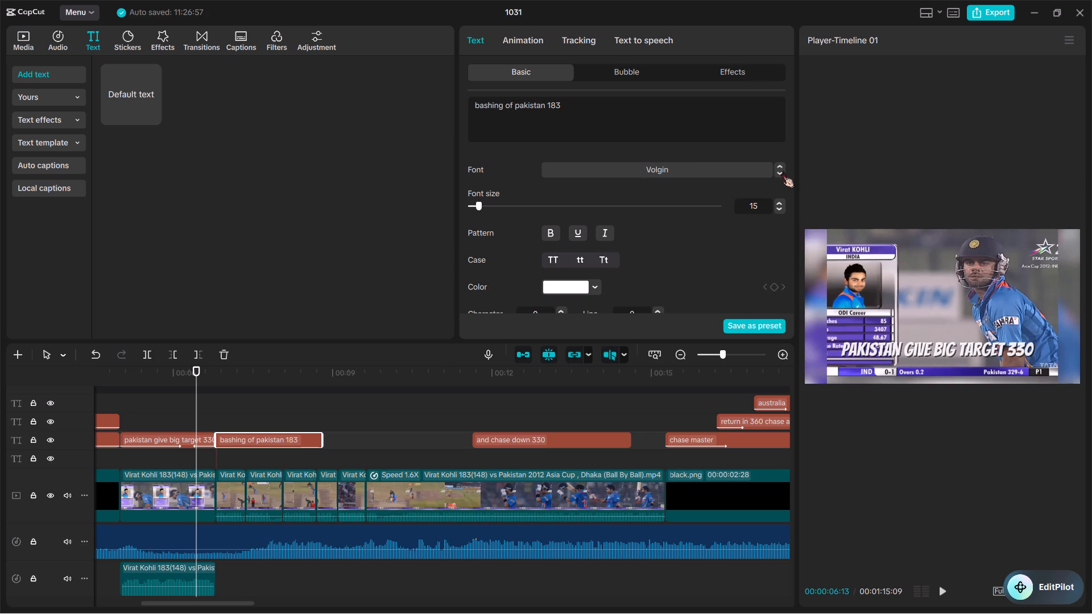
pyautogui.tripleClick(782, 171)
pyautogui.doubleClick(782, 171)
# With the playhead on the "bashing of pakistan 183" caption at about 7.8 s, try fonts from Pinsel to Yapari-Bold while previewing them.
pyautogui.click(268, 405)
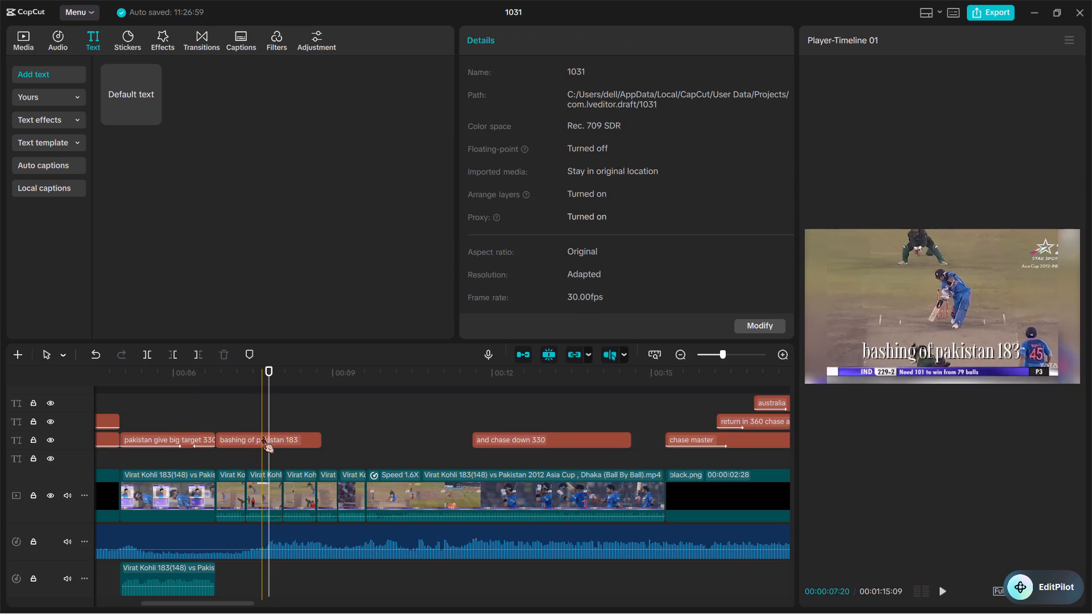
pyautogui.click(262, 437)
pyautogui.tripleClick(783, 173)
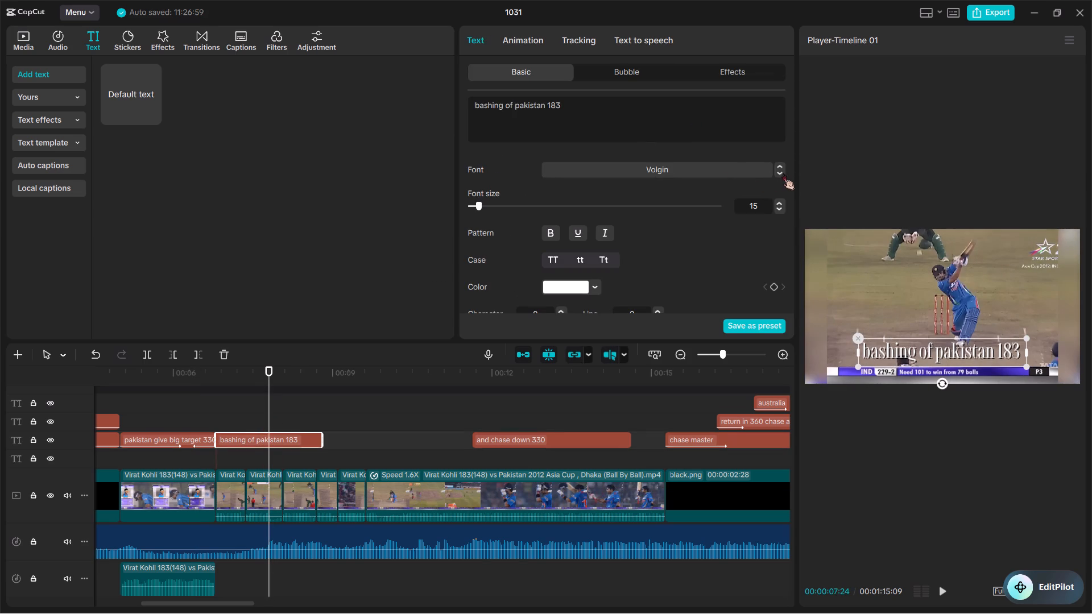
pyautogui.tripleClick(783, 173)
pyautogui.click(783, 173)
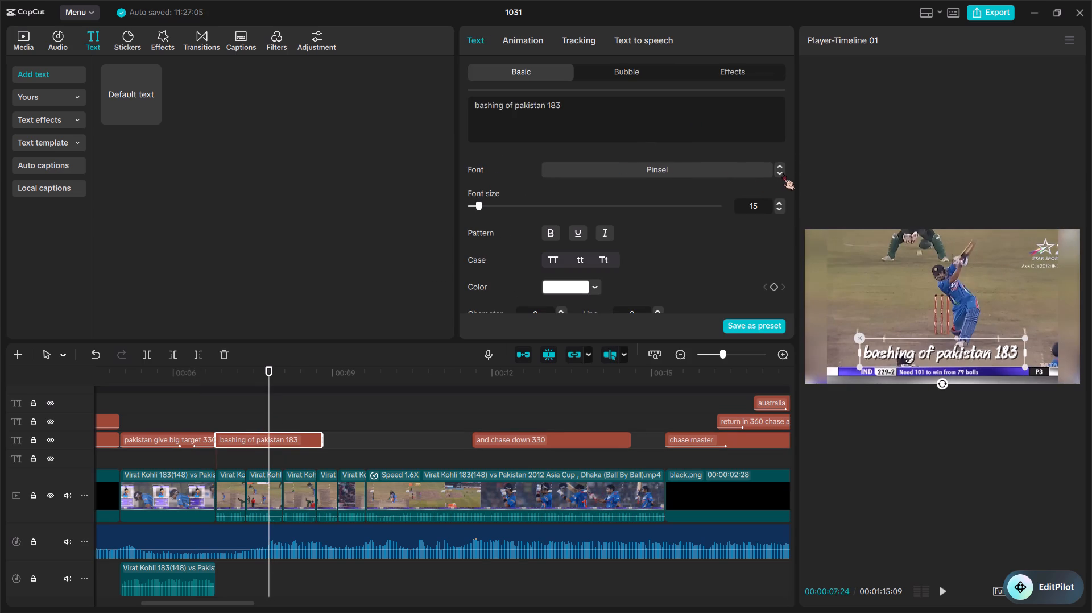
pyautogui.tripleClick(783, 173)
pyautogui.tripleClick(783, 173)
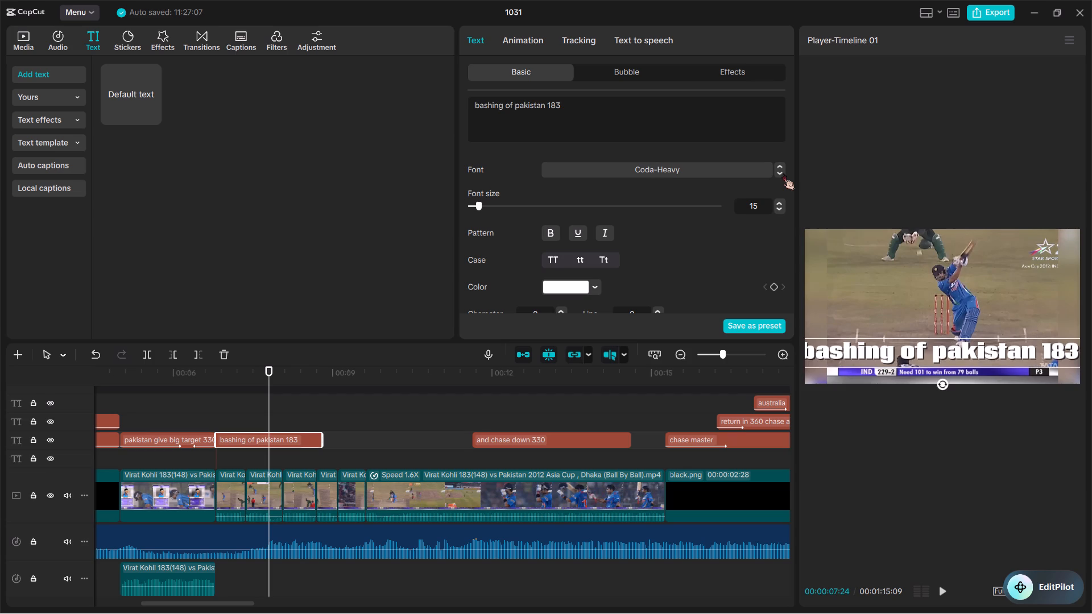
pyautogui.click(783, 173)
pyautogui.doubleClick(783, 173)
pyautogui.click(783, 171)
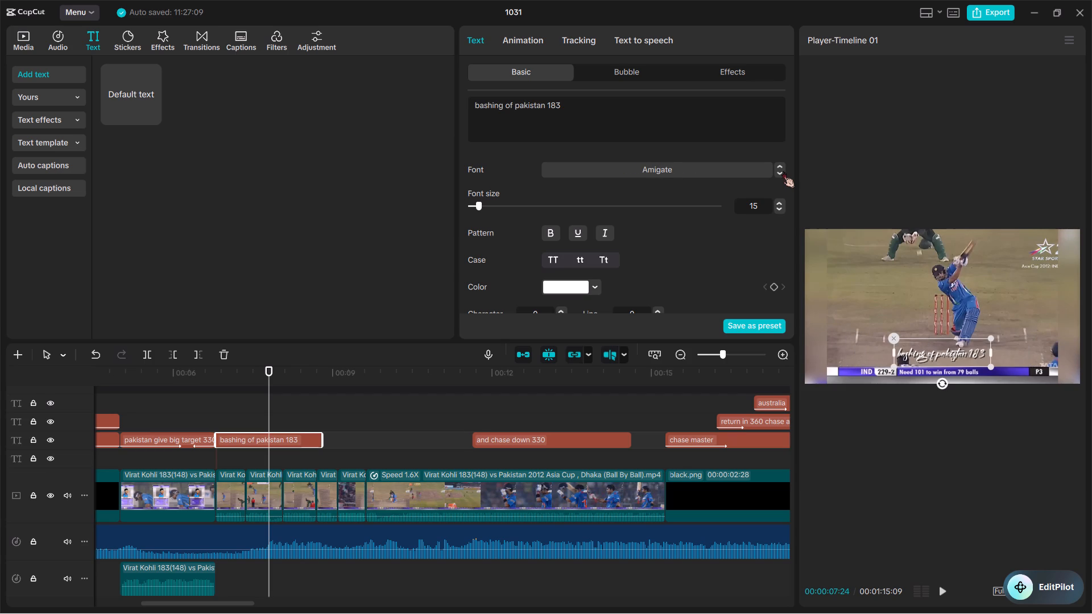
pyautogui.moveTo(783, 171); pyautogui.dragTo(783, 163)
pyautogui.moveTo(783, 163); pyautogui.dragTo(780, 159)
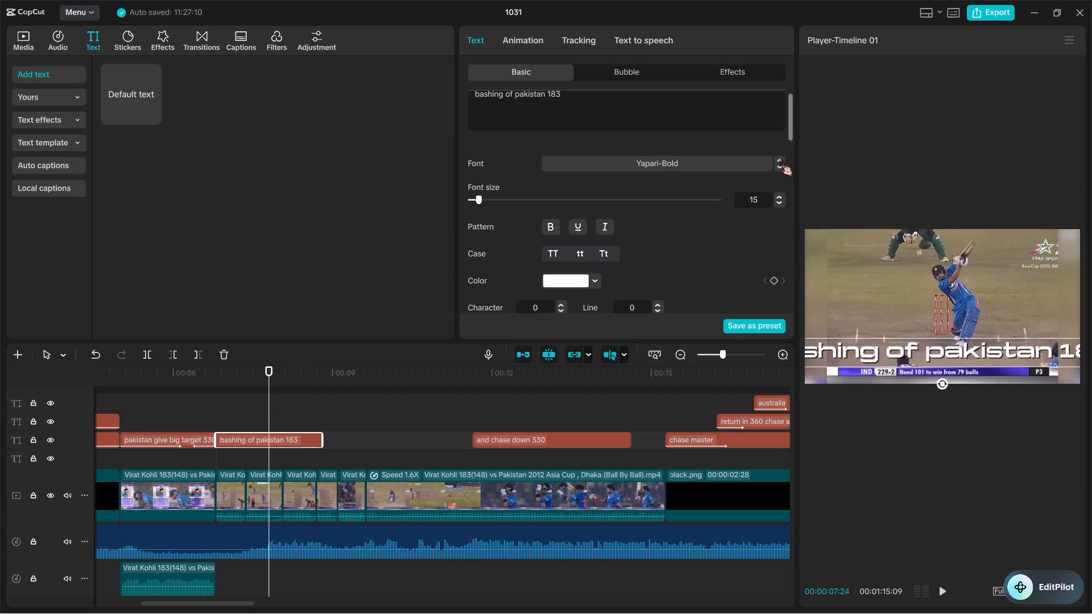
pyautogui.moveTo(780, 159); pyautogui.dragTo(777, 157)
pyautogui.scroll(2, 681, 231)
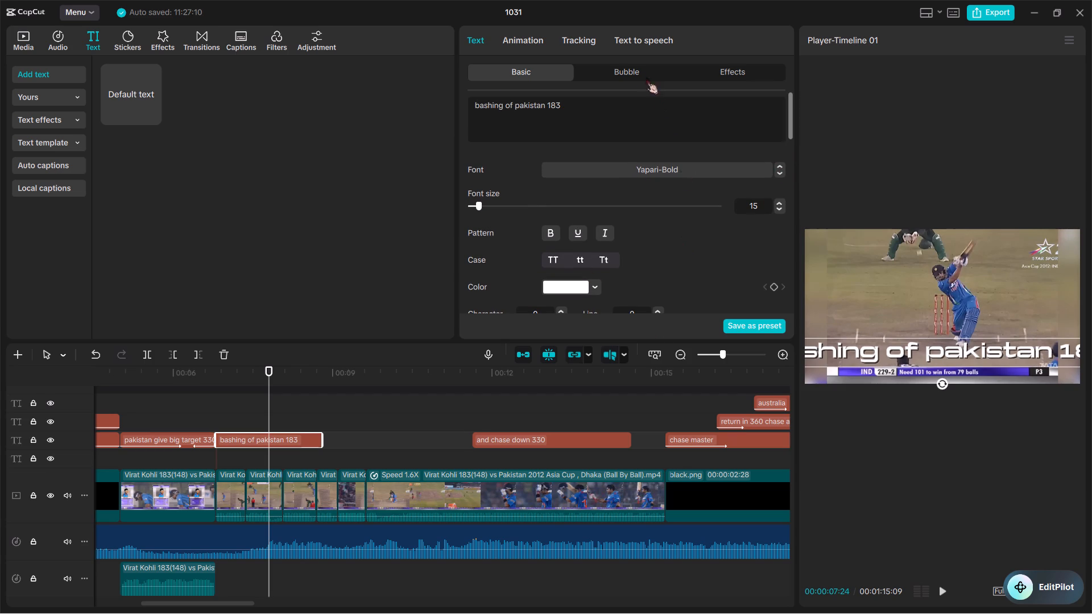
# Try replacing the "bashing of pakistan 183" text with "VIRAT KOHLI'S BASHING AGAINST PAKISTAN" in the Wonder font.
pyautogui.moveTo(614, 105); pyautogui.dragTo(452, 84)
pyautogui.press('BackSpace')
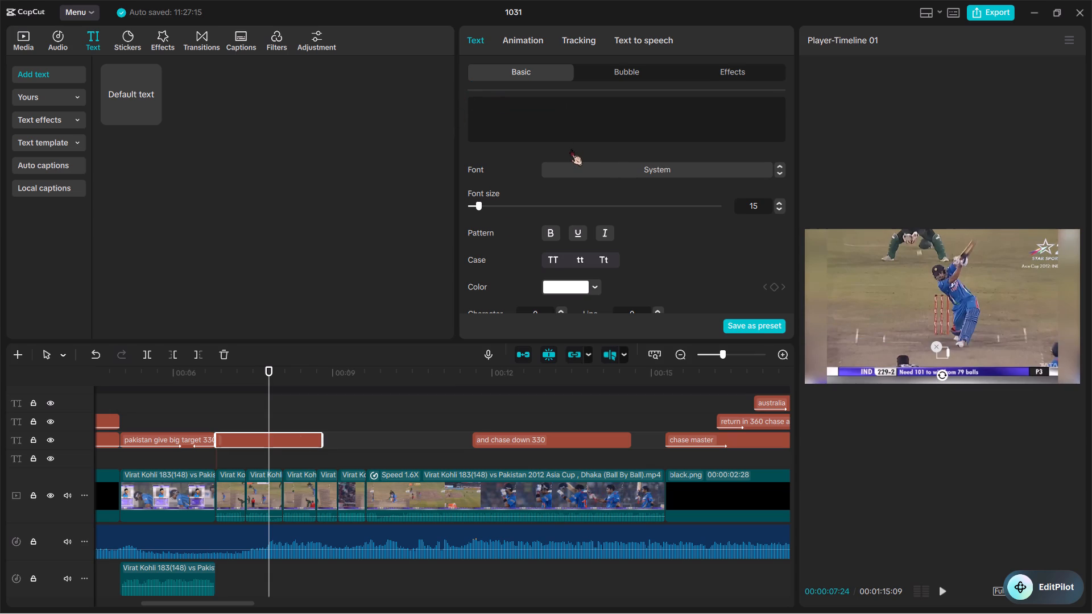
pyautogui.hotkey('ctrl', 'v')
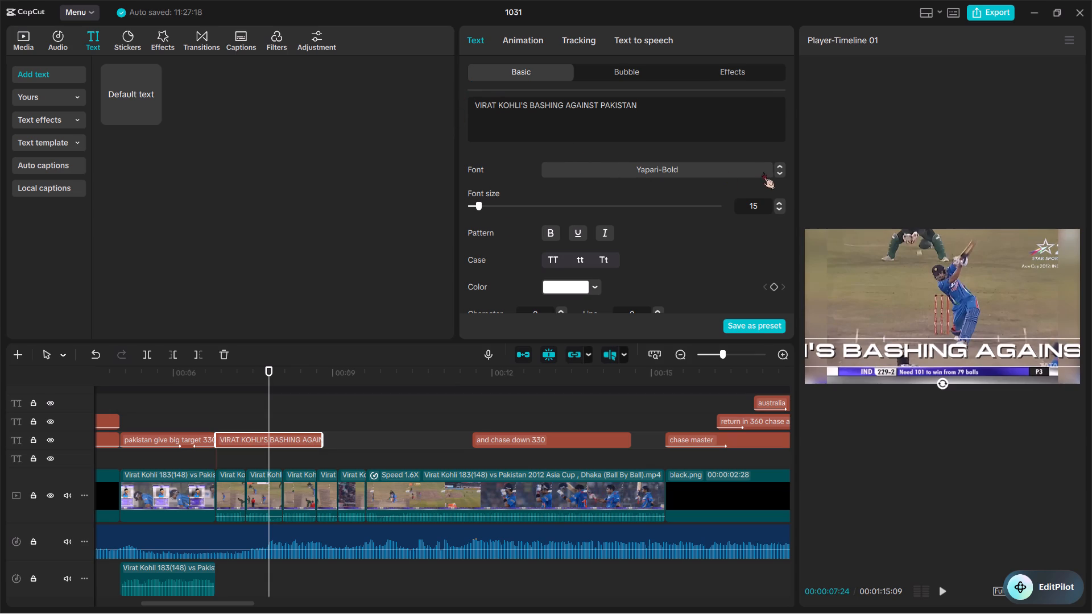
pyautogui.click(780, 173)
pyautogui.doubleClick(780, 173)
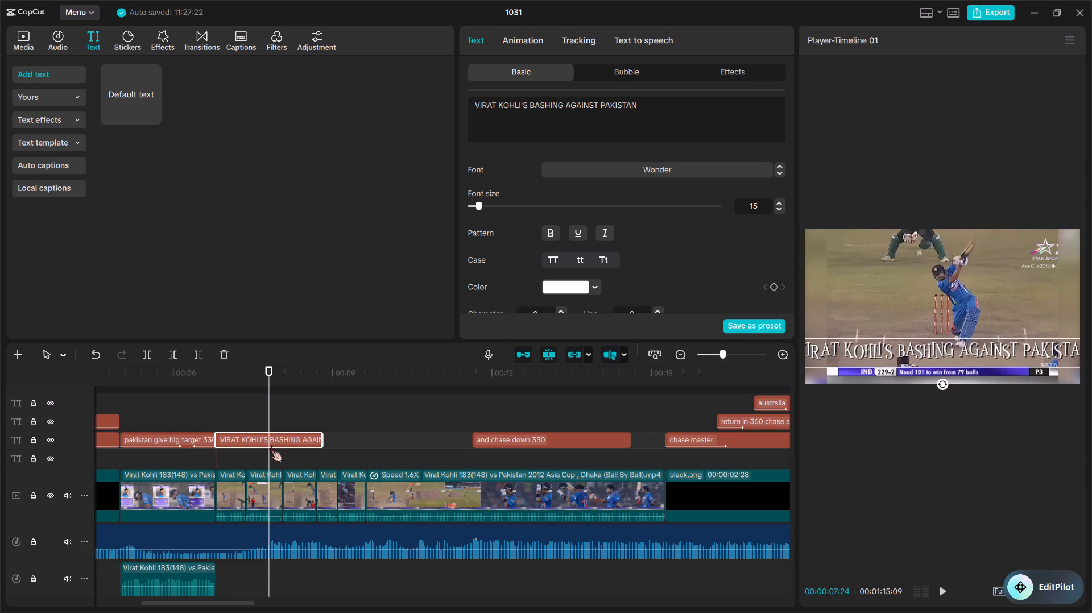
# Replace the bashing caption with a new default text starting at about 6.8 s that reads "VIRAT KOHLI'S BASHING AGAINST PAKISTAN".
pyautogui.press('BackSpace')
pyautogui.moveTo(127, 97); pyautogui.dragTo(212, 439)
pyautogui.moveTo(555, 127); pyautogui.dragTo(510, 94)
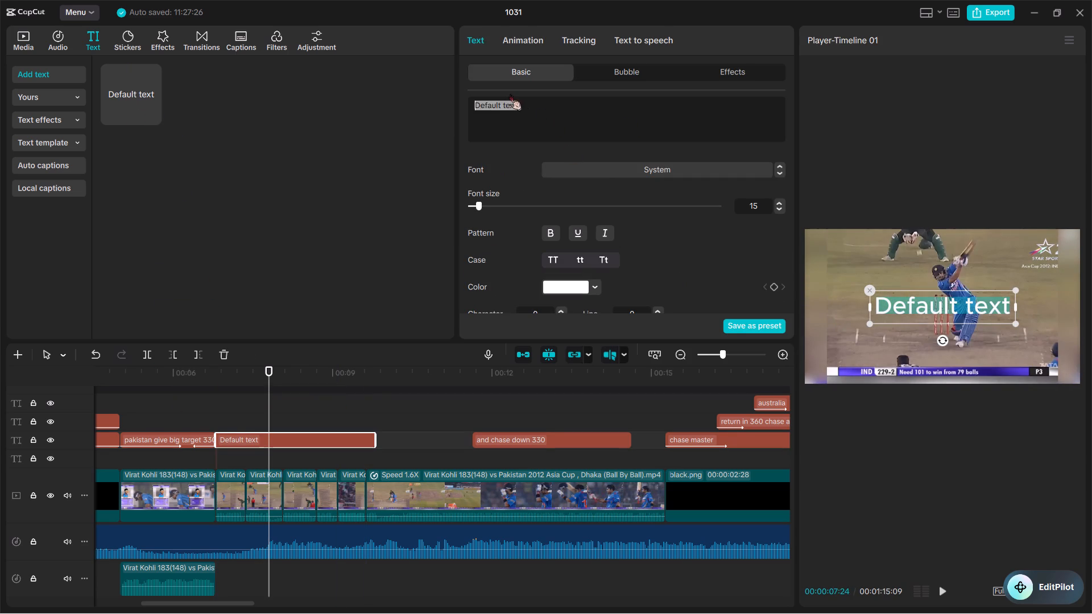
pyautogui.moveTo(510, 94); pyautogui.dragTo(461, 98)
pyautogui.press('BackSpace')
pyautogui.hotkey('ctrl', 'v')
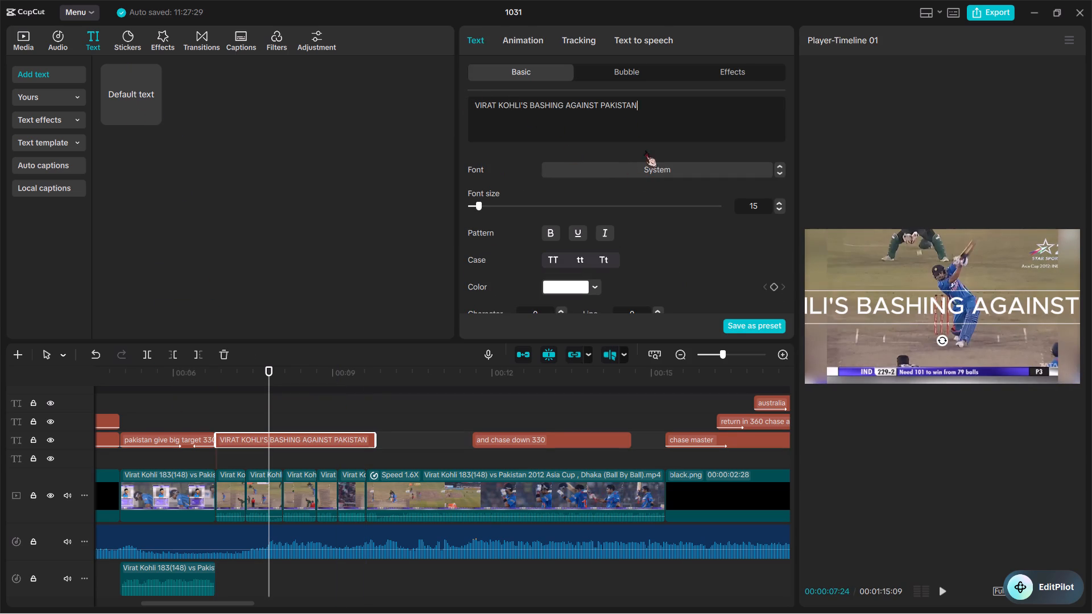
# Set the font of the "VIRAT KOHLI'S BASHING AGAINST PAKISTAN" caption to BANGERS.
pyautogui.tripleClick(780, 169)
pyautogui.click(780, 169)
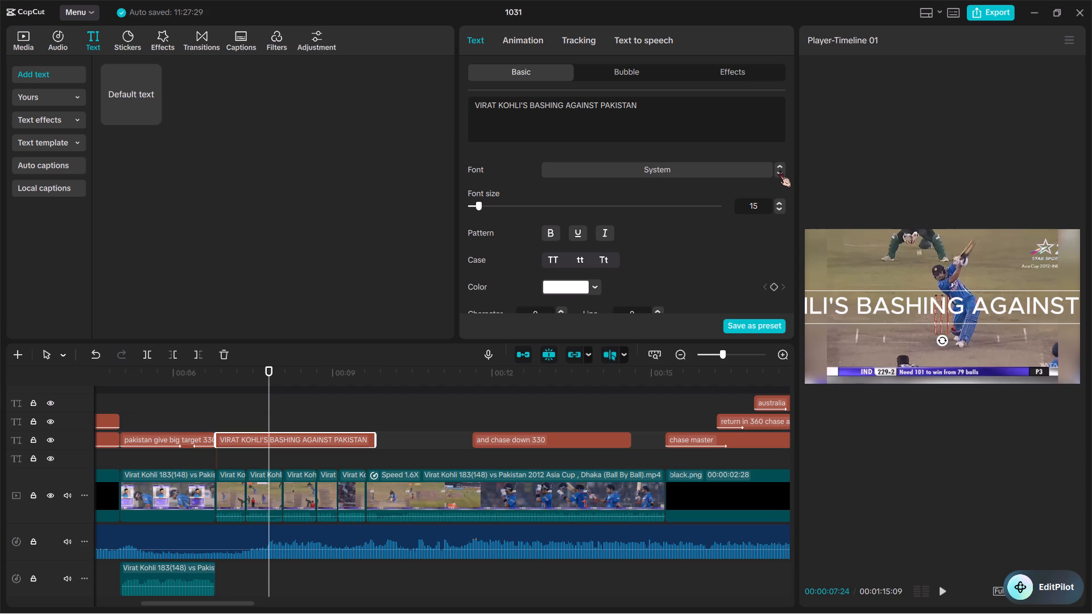
pyautogui.tripleClick(779, 171)
pyautogui.tripleClick(779, 171)
pyautogui.tripleClick(779, 171)
pyautogui.tripleClick(779, 171)
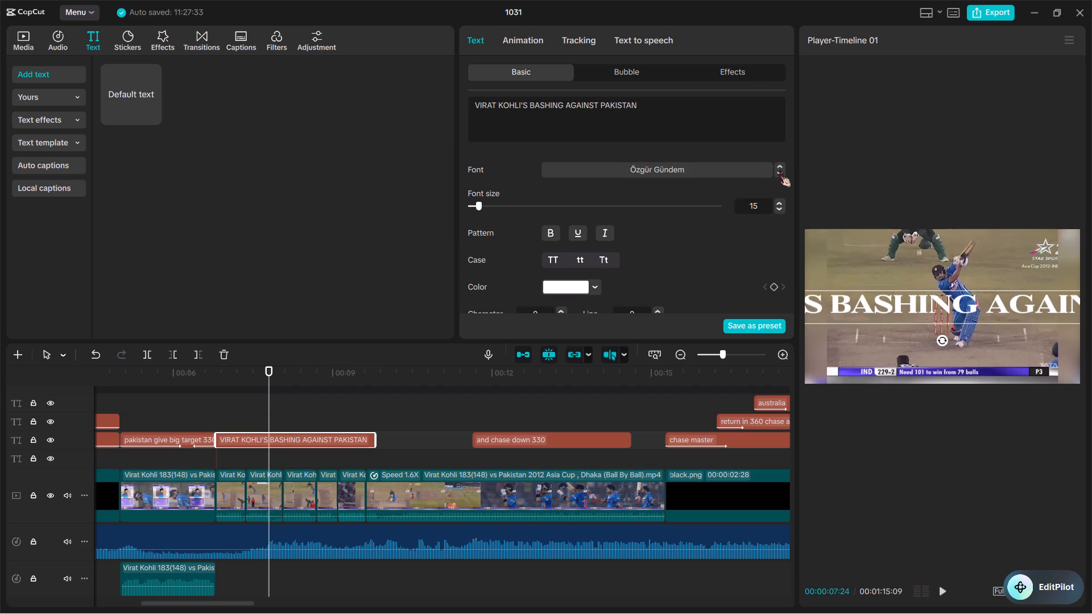
pyautogui.click(779, 171)
pyautogui.click(779, 171)
pyautogui.doubleClick(779, 171)
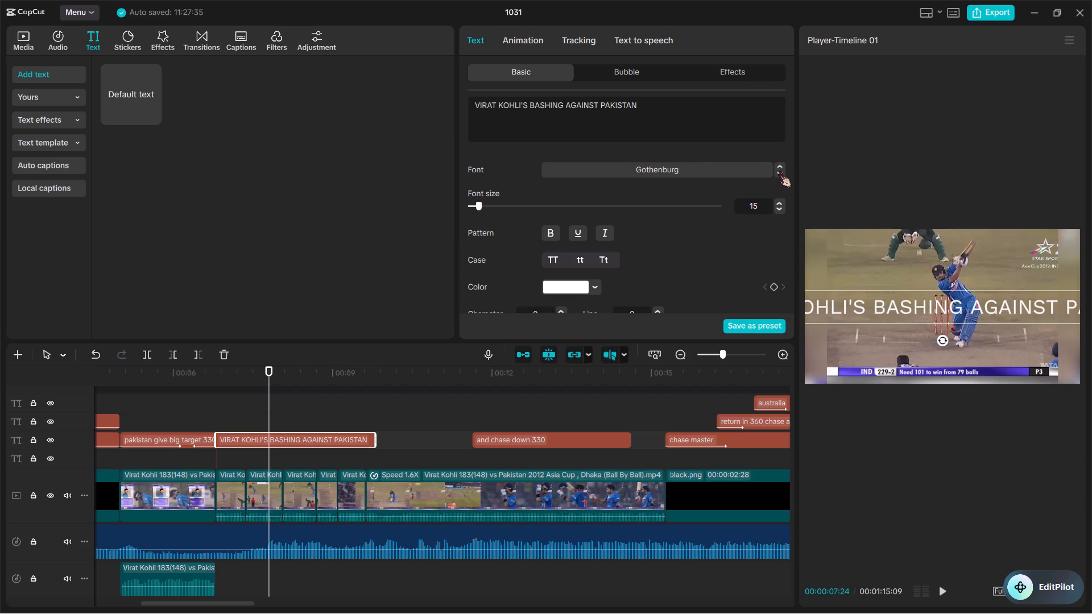
pyautogui.tripleClick(779, 171)
pyautogui.click(779, 171)
pyautogui.click(779, 171)
pyautogui.click(779, 171)
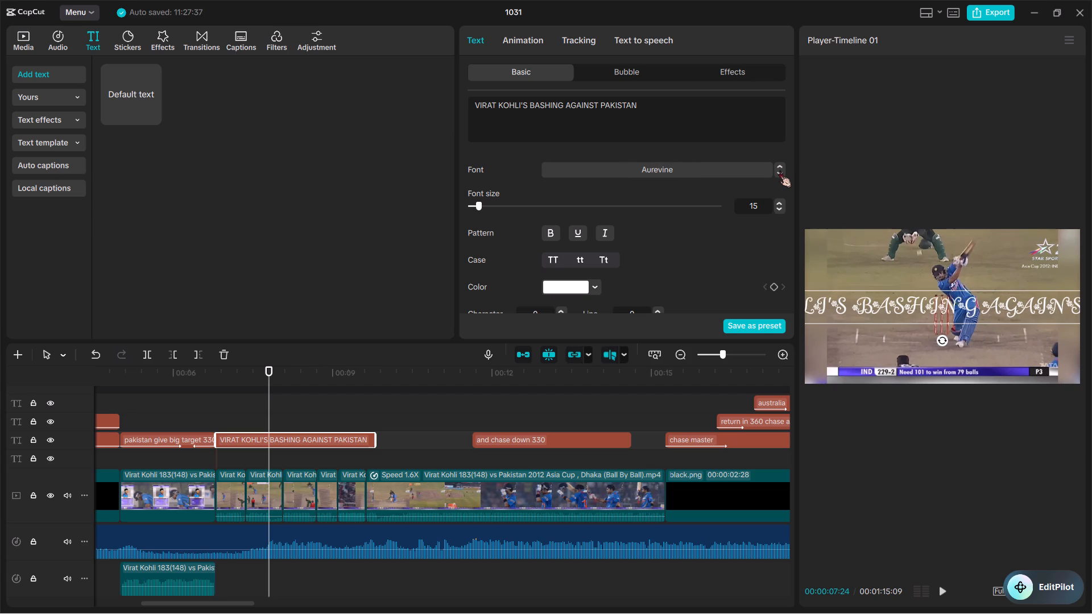
pyautogui.click(779, 171)
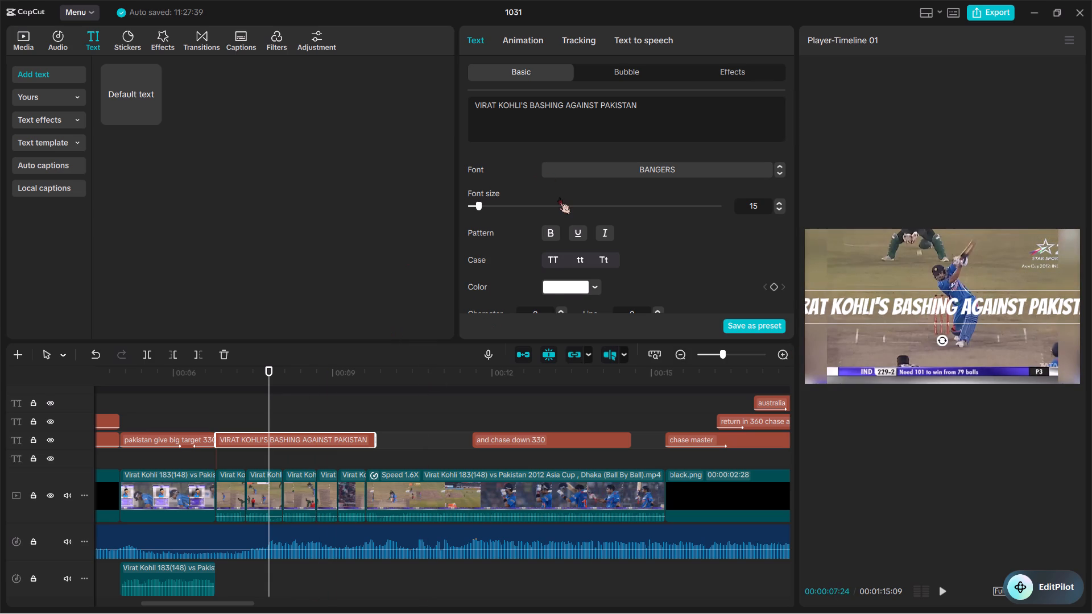
# Scale the "VIRAT KOHLI'S BASHING AGAINST PAKISTAN" caption to 78% and move it down to just above the scoreboard strip.
pyautogui.scroll(-3, 559, 197)
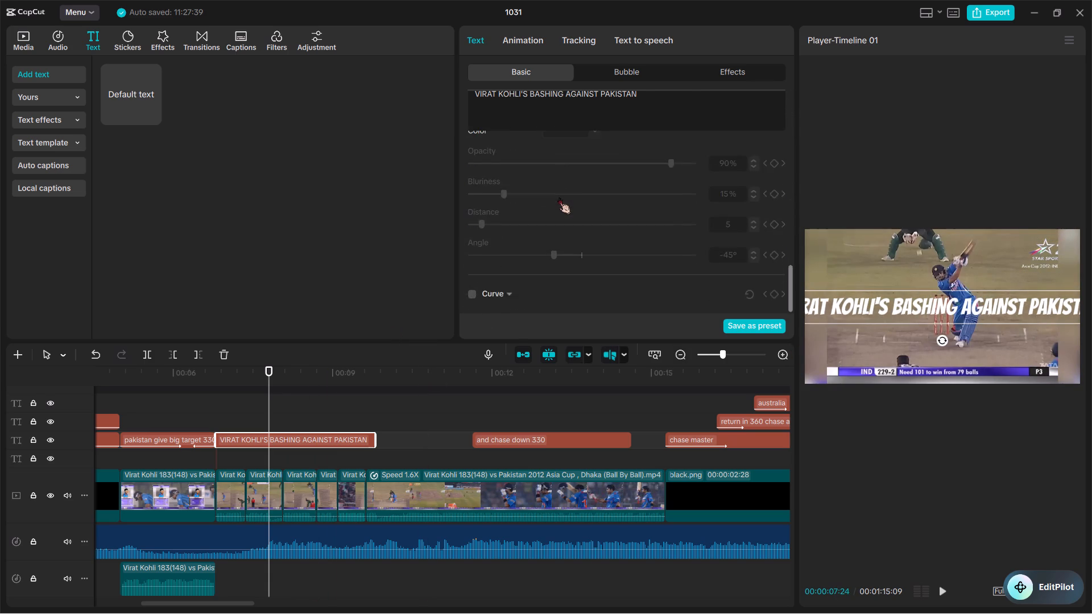
pyautogui.scroll(3, 559, 197)
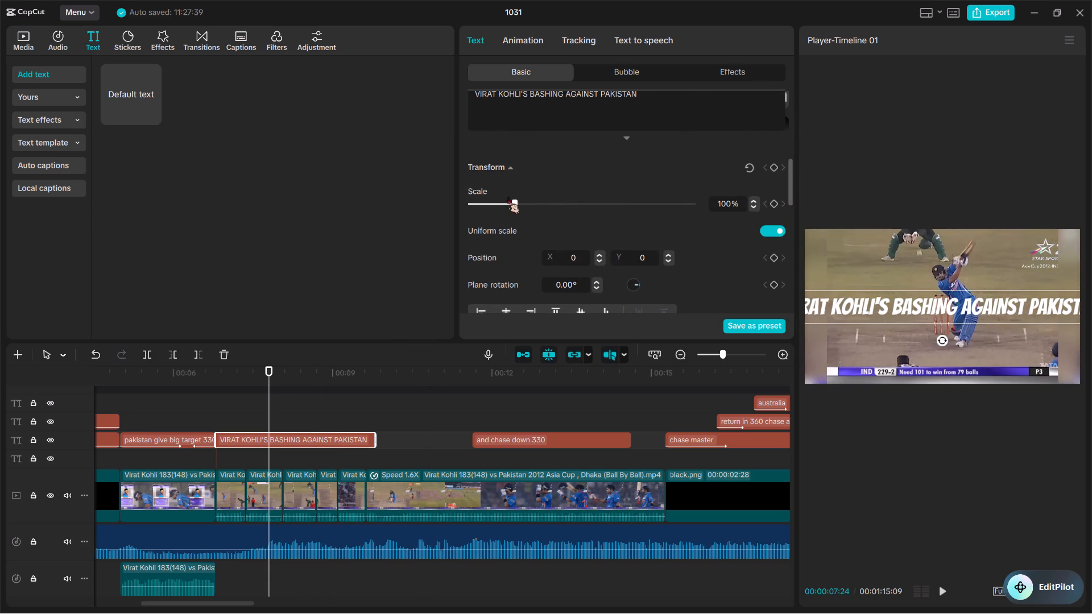
pyautogui.moveTo(512, 198); pyautogui.dragTo(505, 201)
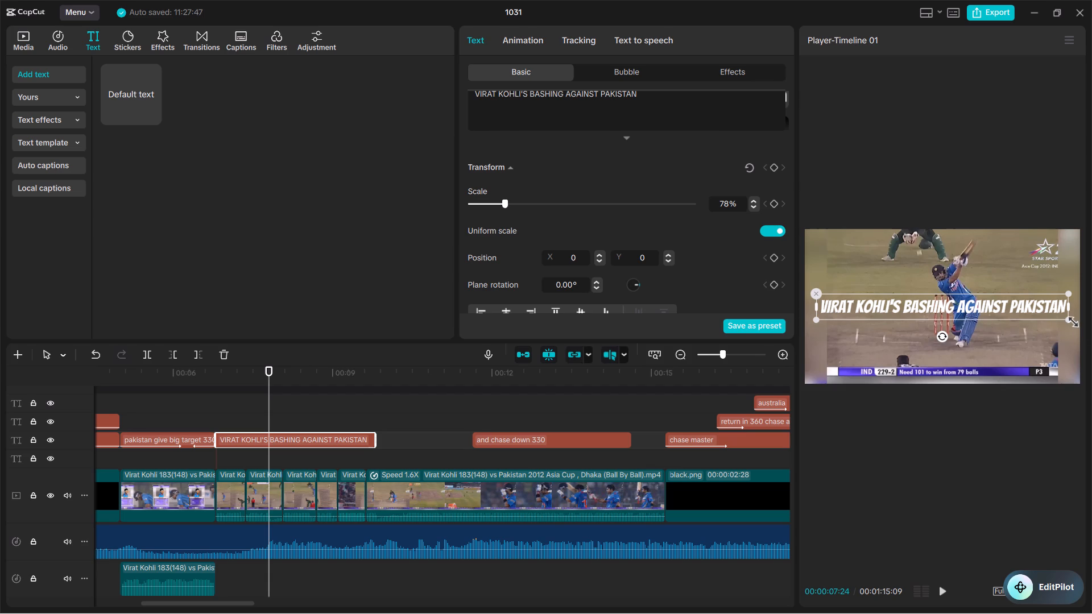
pyautogui.moveTo(1006, 308); pyautogui.dragTo(1004, 350)
# Apply the white preset style with a dark outline to the "VIRAT KOHLI'S BASHING AGAINST PAKISTAN" caption.
pyautogui.scroll(-1, 728, 308)
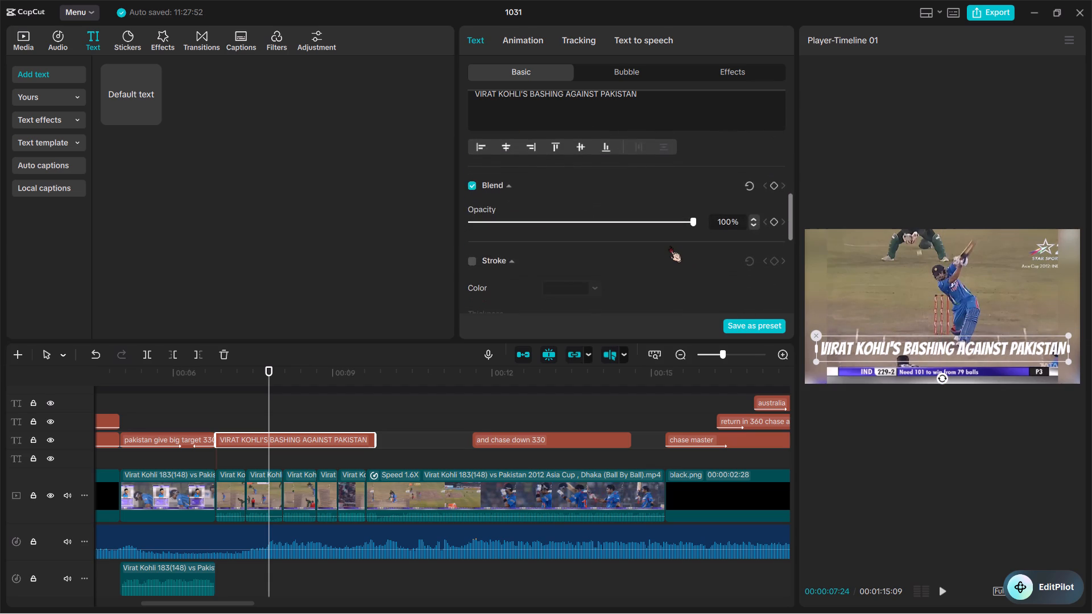
pyautogui.scroll(-2, 669, 246)
pyautogui.scroll(1, 669, 246)
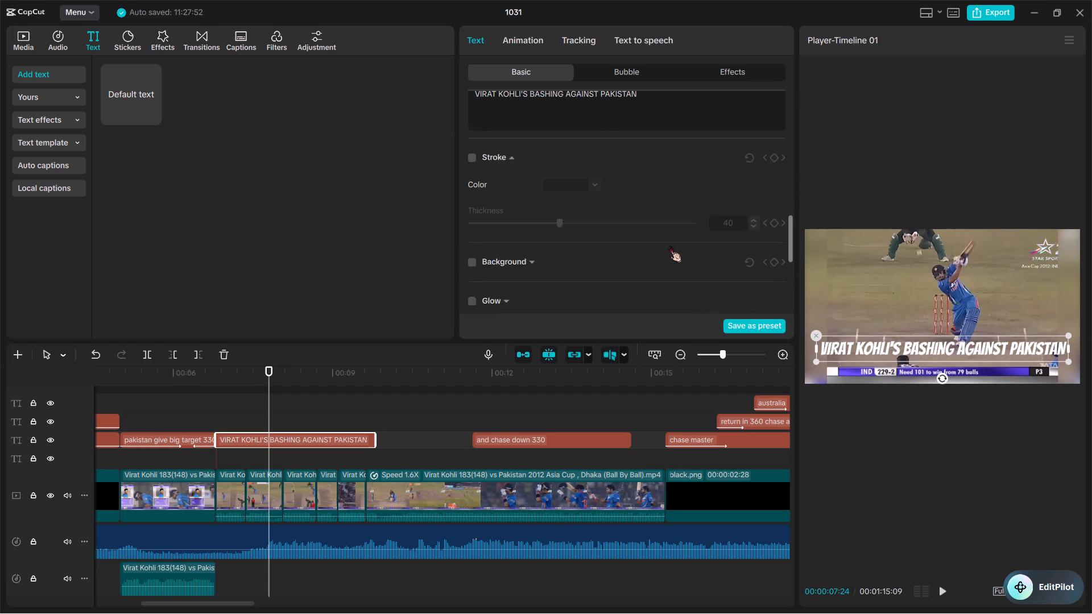
pyautogui.scroll(1, 669, 246)
pyautogui.scroll(-1, 669, 246)
pyautogui.scroll(1, 669, 246)
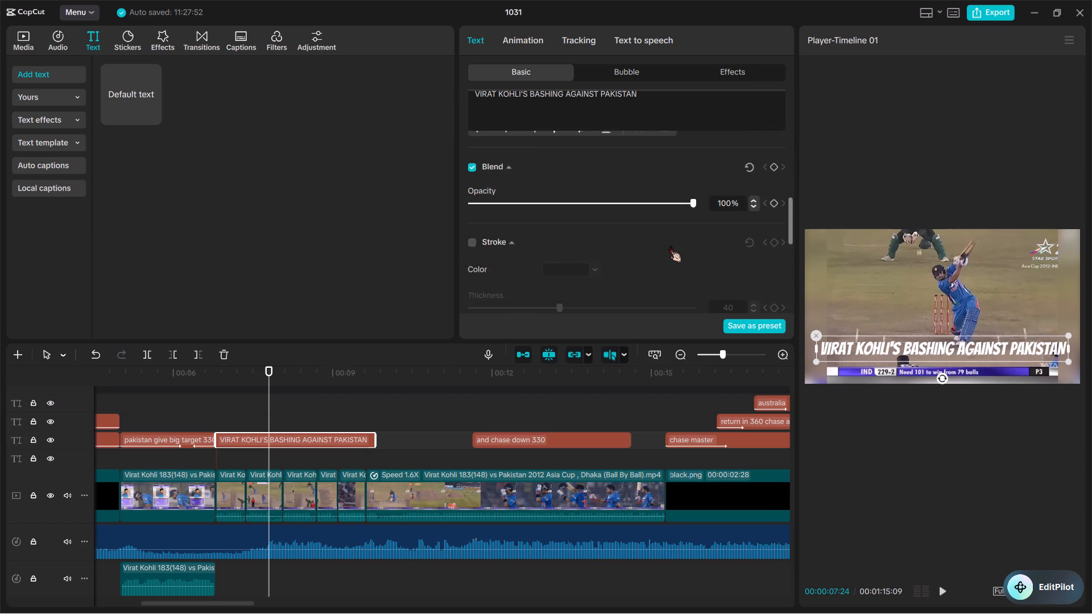
pyautogui.scroll(1, 669, 246)
pyautogui.doubleClick(587, 171)
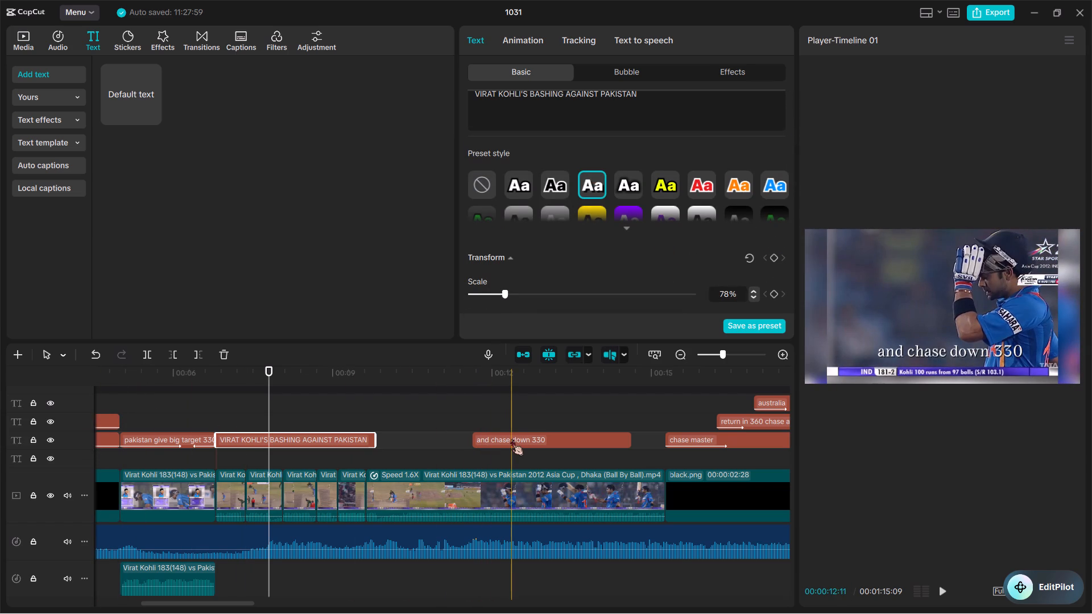
# Move the "and chase down 330" caption earlier so it starts at about 9.9 s, just after the bashing caption.
pyautogui.moveTo(511, 439); pyautogui.dragTo(421, 442)
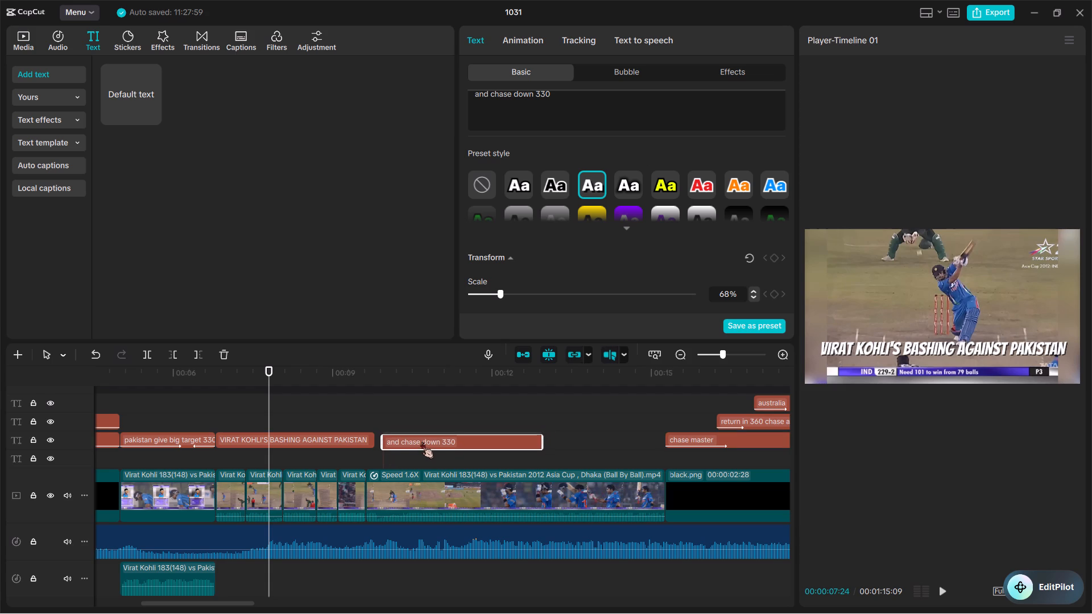
# Move the "and chase down 330" caption later so it ends where the "chase master" caption begins, at about 15 s.
pyautogui.moveTo(421, 442); pyautogui.dragTo(413, 440)
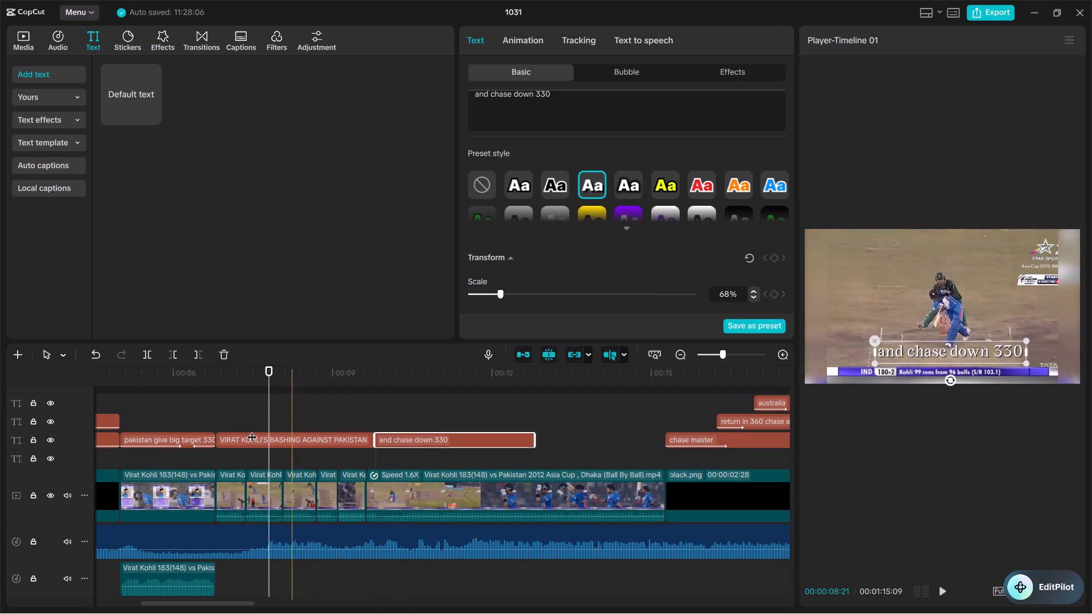
pyautogui.press('space')
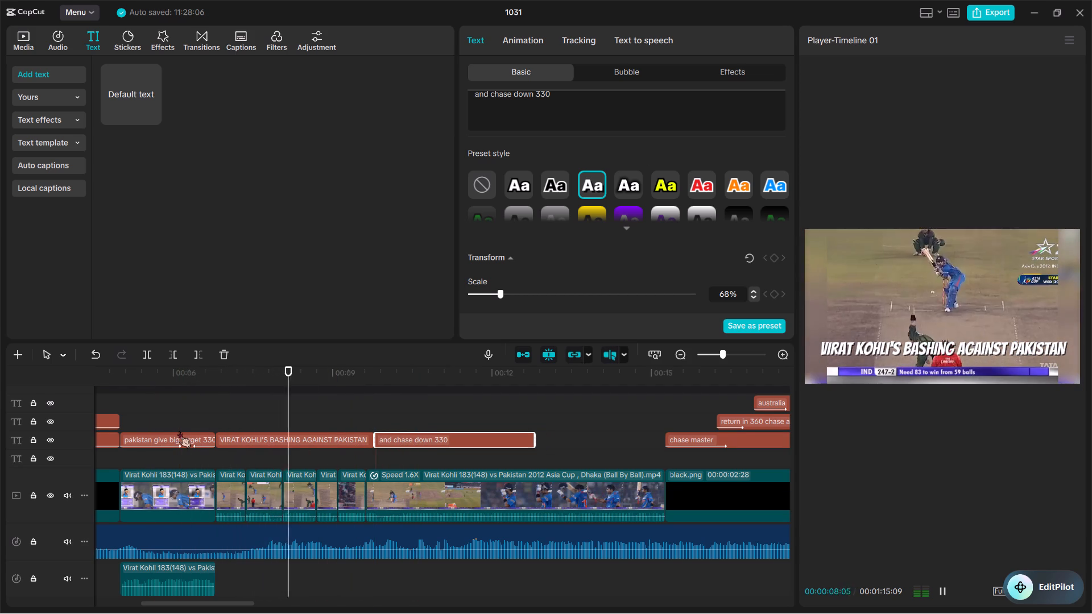
pyautogui.press('space')
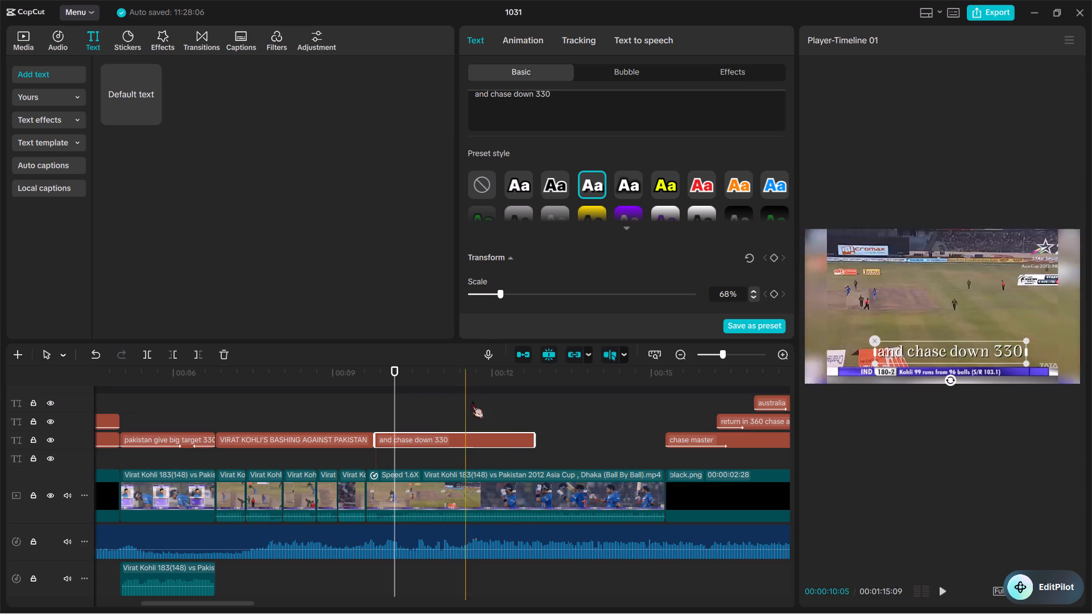
pyautogui.moveTo(507, 438); pyautogui.dragTo(636, 437)
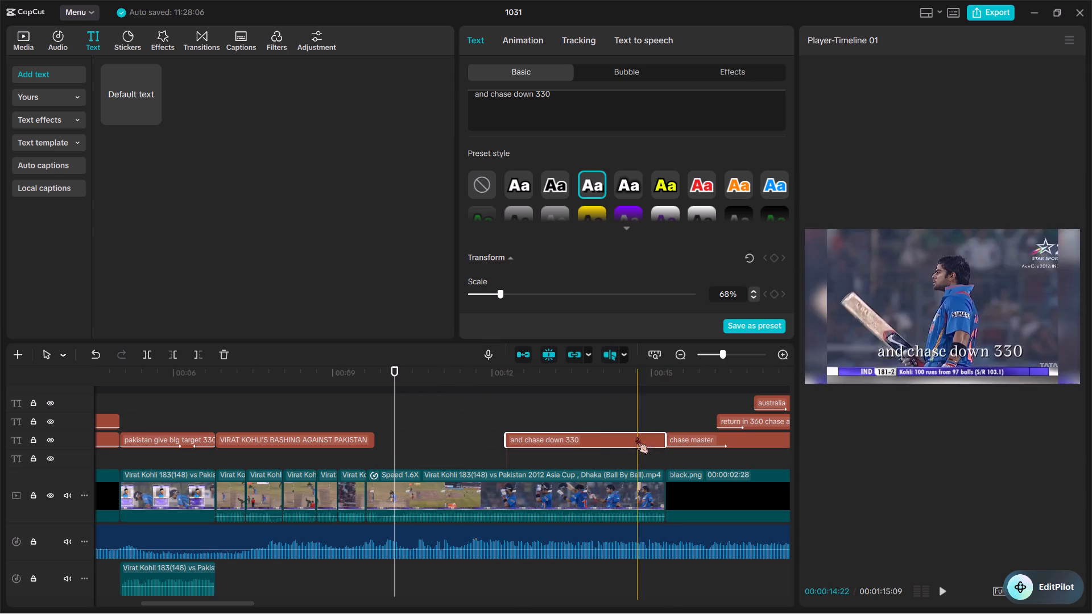
# Add a new default text caption starting where the "VIRAT KOHLI'S BASHING AGAINST PAKISTAN" caption ends, and clear its placeholder text.
pyautogui.moveTo(124, 92); pyautogui.dragTo(384, 435)
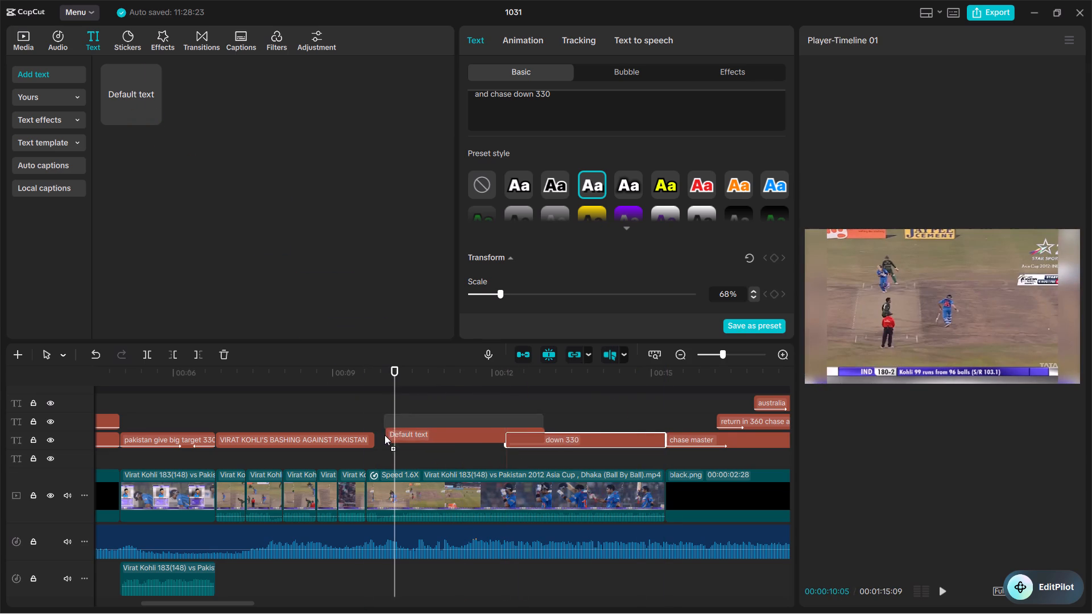
pyautogui.moveTo(384, 435); pyautogui.dragTo(375, 425)
pyautogui.scroll(1, 524, 122)
pyautogui.moveTo(528, 113); pyautogui.dragTo(471, 88)
pyautogui.press('BackSpace')
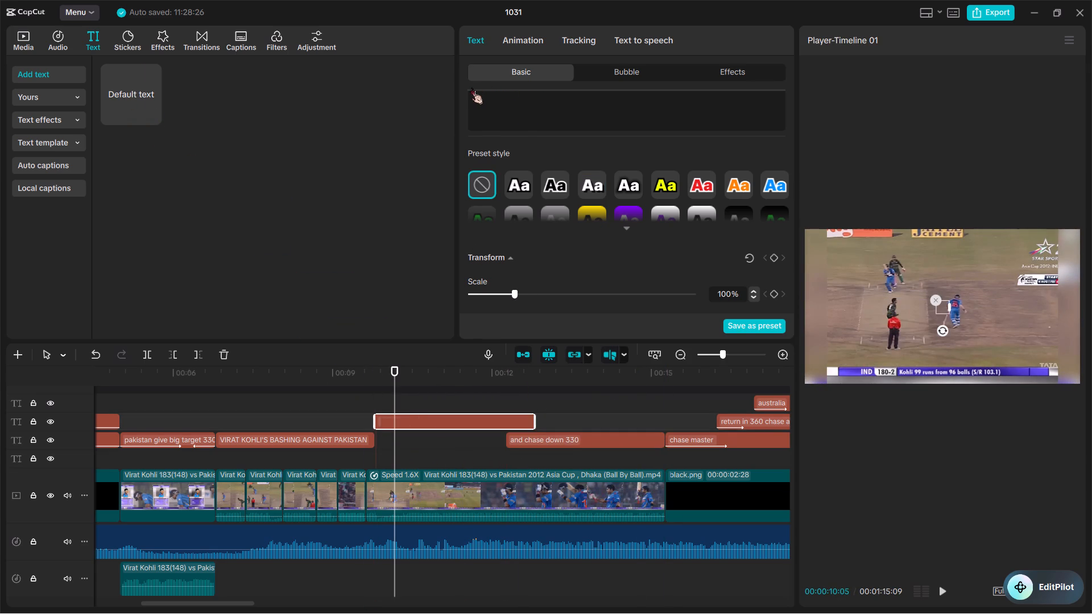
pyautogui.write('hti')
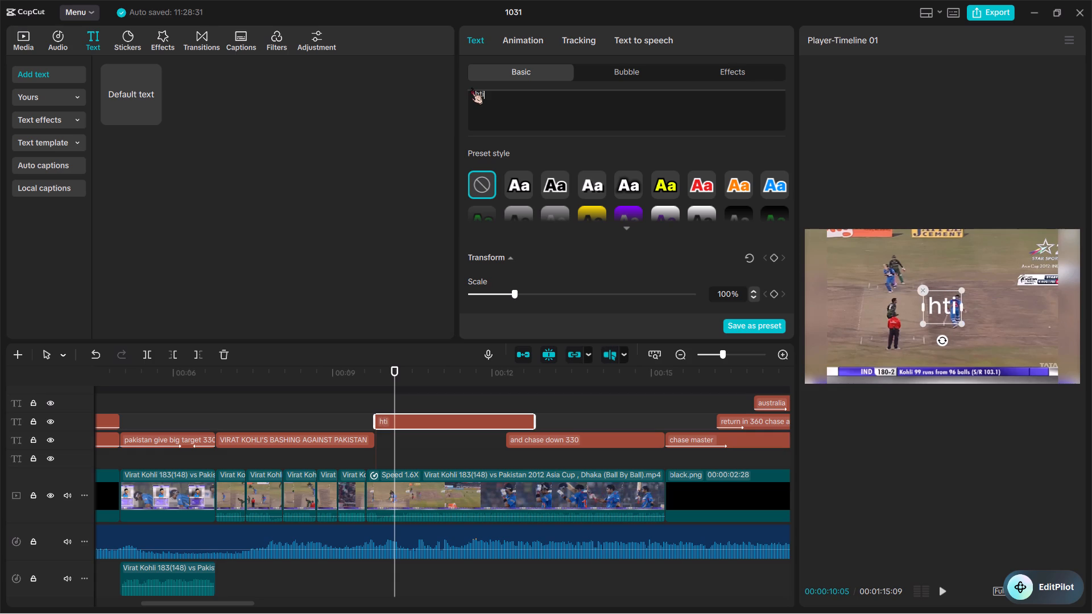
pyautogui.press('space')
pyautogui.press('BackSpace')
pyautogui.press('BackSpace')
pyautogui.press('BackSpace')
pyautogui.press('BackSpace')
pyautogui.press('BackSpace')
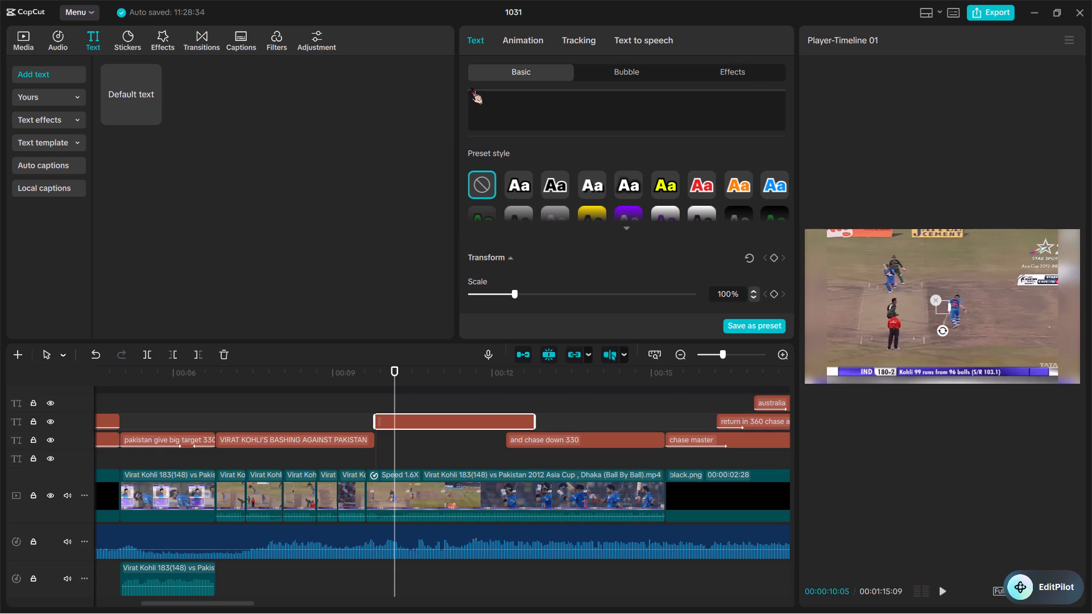
# Enter "and score highest in carrier 183" as the new caption's text.
pyautogui.write('and')
pyautogui.press('space')
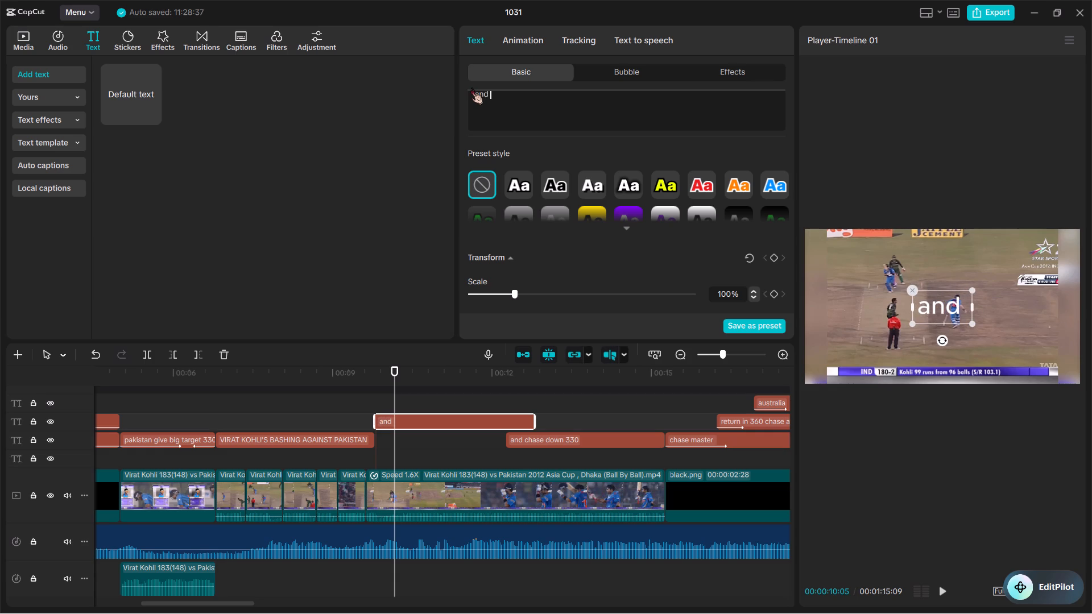
pyautogui.write('score')
pyautogui.press('space')
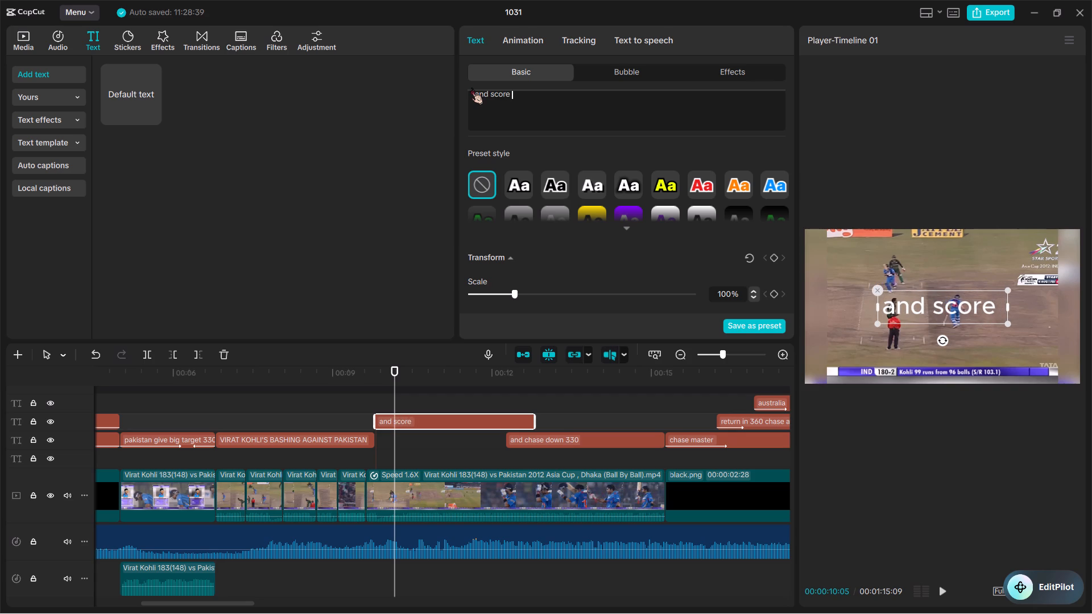
pyautogui.write('hing')
pyautogui.press('BackSpace')
pyautogui.press('BackSpace')
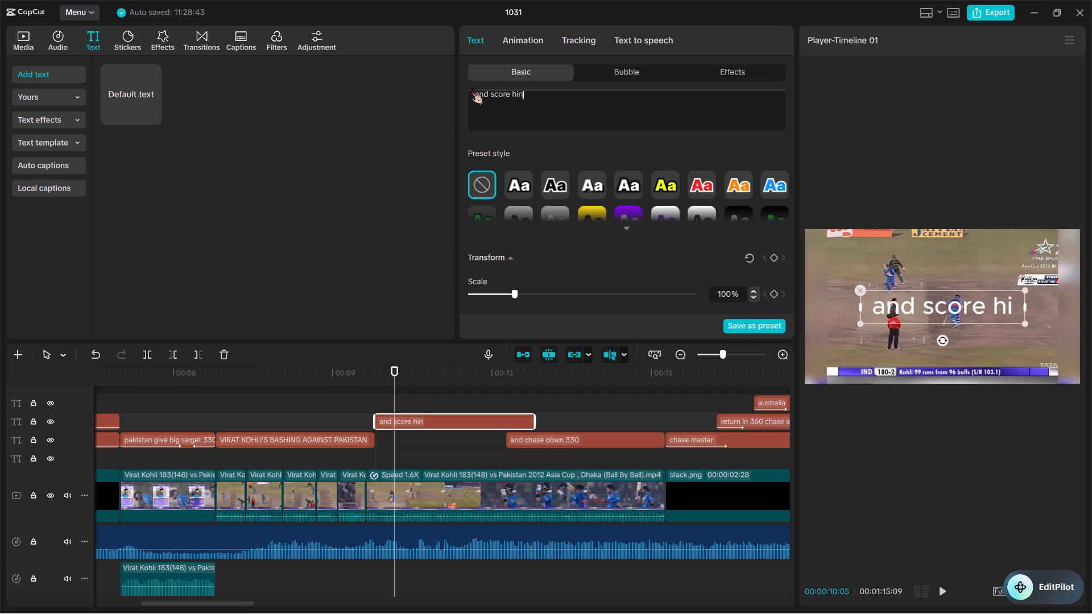
pyautogui.write('ghest in c')
pyautogui.write('pa')
pyautogui.press('BackSpace')
pyautogui.press('BackSpace')
pyautogui.write('arrer')
pyautogui.press('BackSpace')
pyautogui.press('BackSpace')
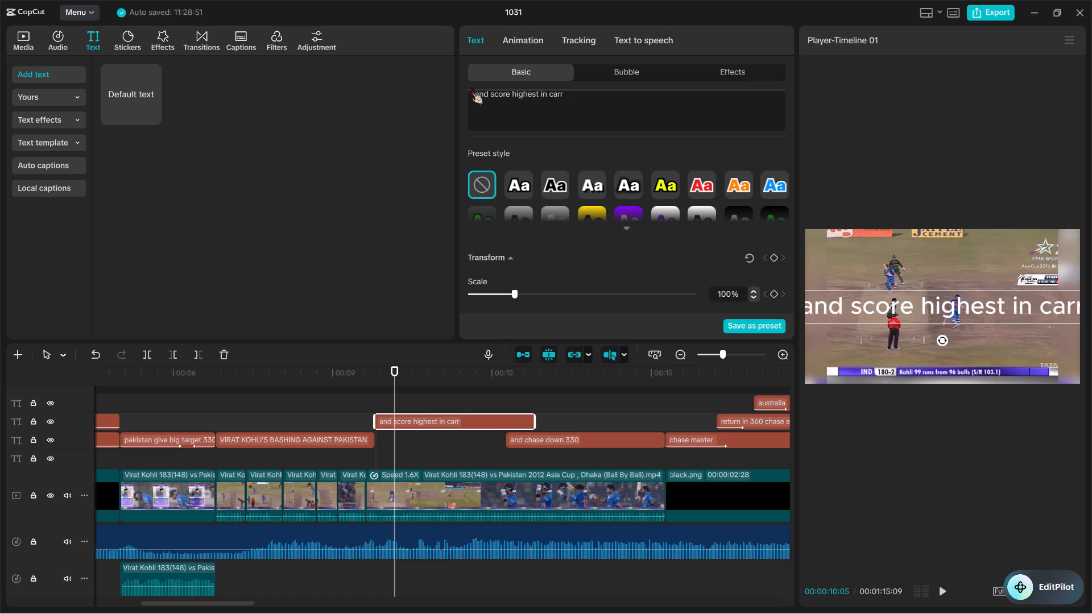
pyautogui.write('ier')
pyautogui.press('space')
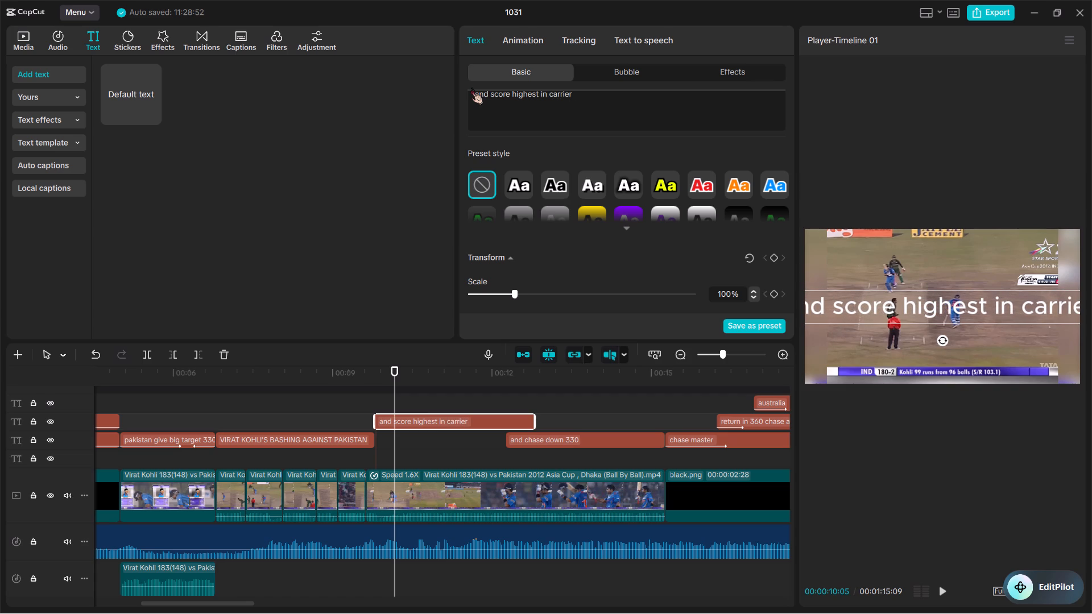
pyautogui.press('space')
pyautogui.write('1')
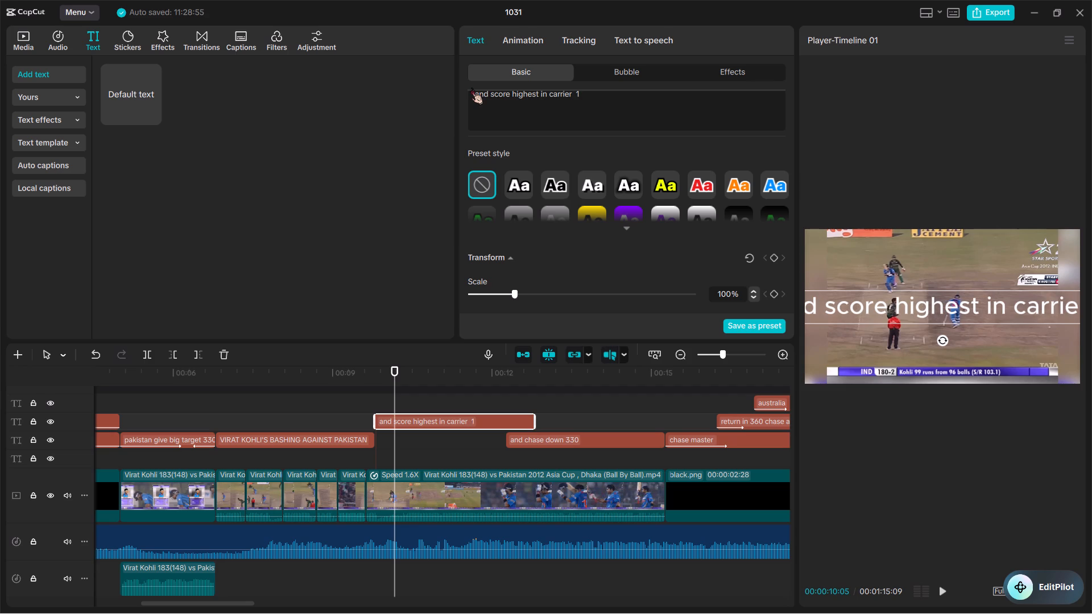
pyautogui.press('8')
pyautogui.press('2')
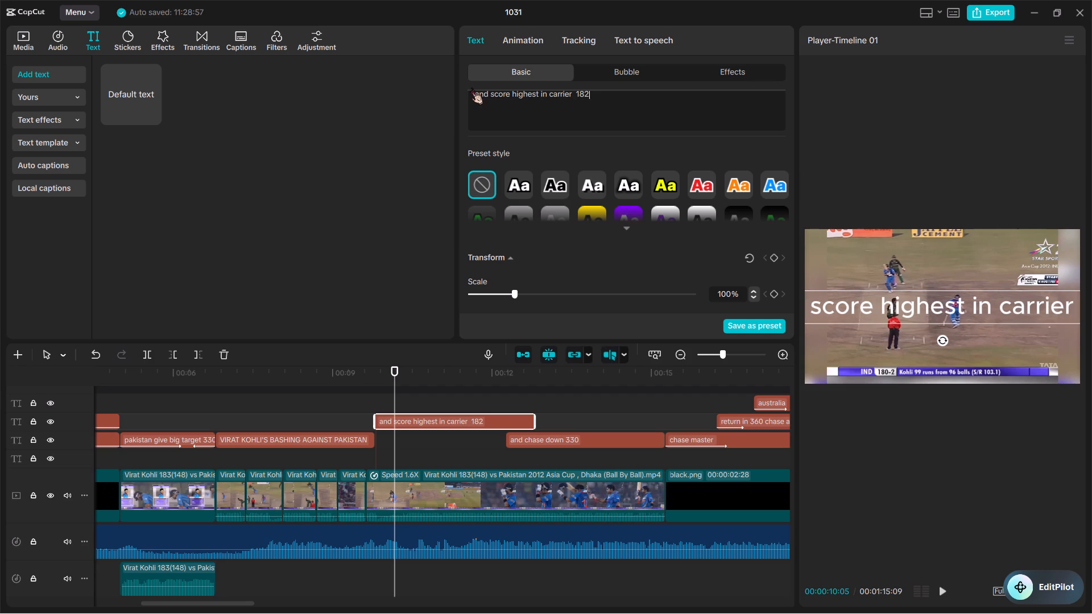
pyautogui.press('BackSpace')
pyautogui.press('3')
pyautogui.scroll(1, 578, 142)
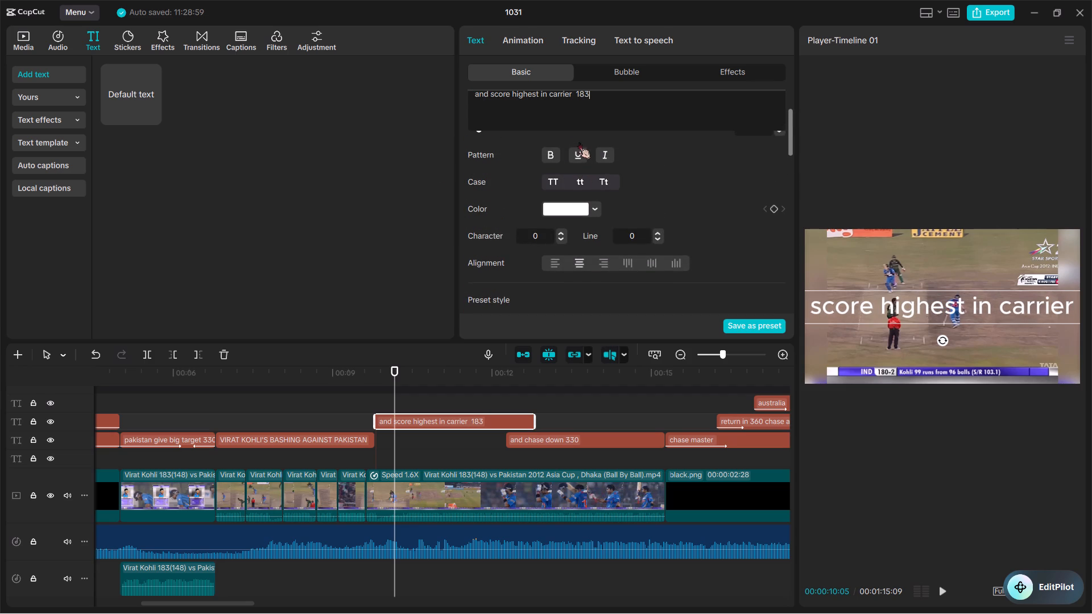
pyautogui.scroll(1, 560, 110)
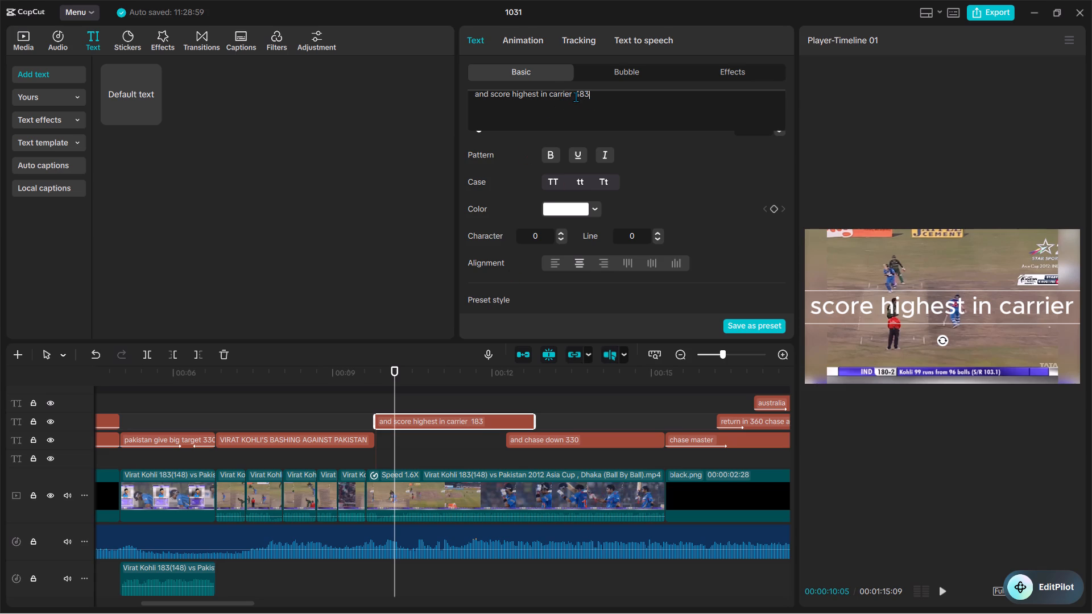
pyautogui.click(576, 97)
pyautogui.press('BackSpace')
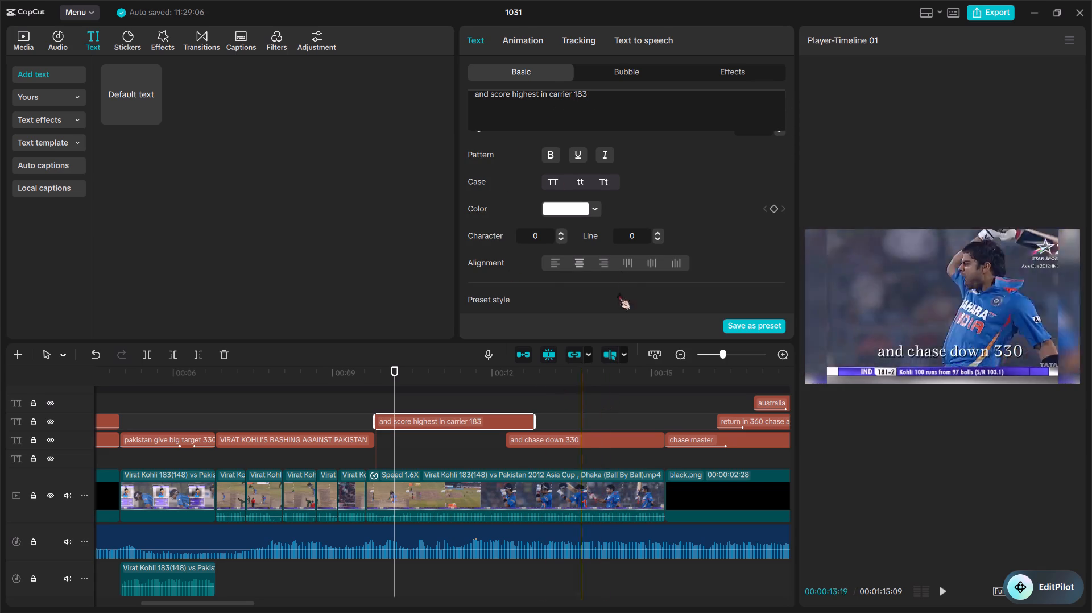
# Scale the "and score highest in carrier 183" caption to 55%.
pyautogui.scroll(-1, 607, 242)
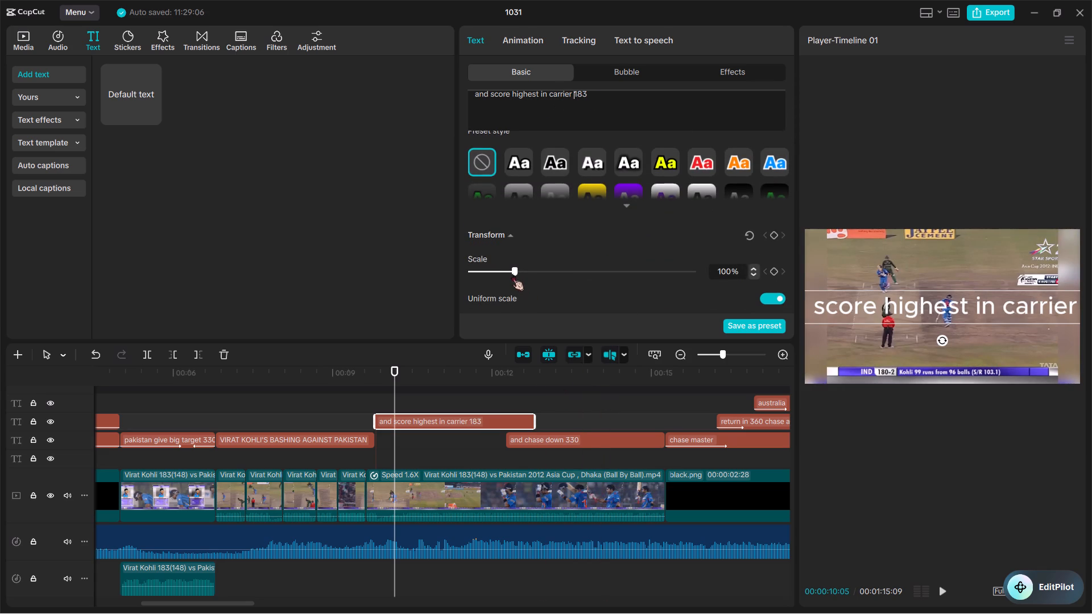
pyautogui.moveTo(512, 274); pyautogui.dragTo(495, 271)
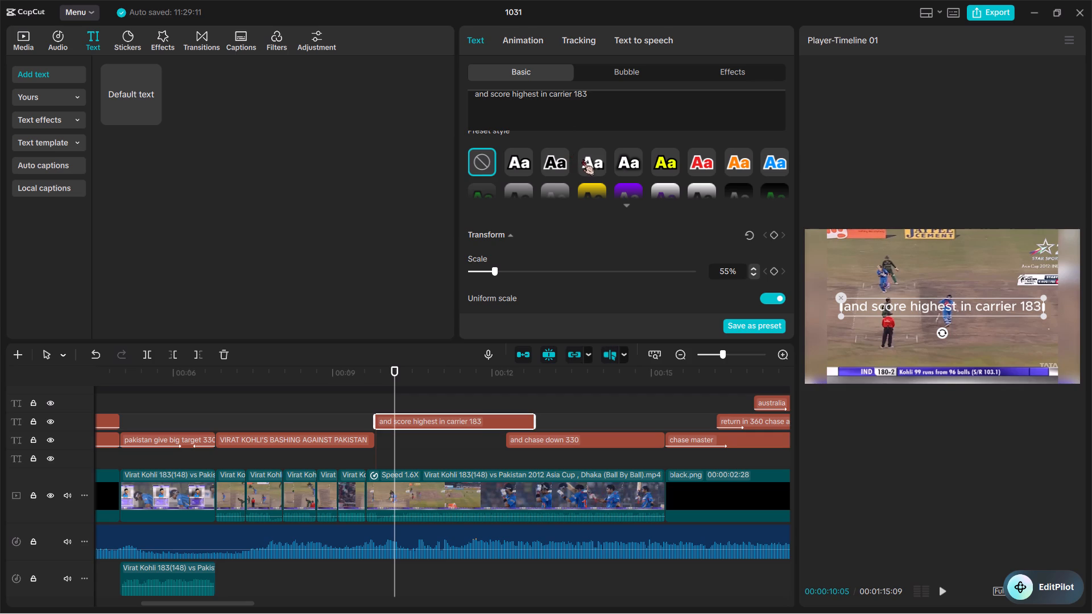
# Apply the white preset style with a dark outline to the "and score highest in carrier 183" caption.
pyautogui.doubleClick(586, 160)
# Set the font of the "and score highest in carrier 183" caption to BANGERS.
pyautogui.scroll(1, 610, 103)
pyautogui.scroll(1, 663, 137)
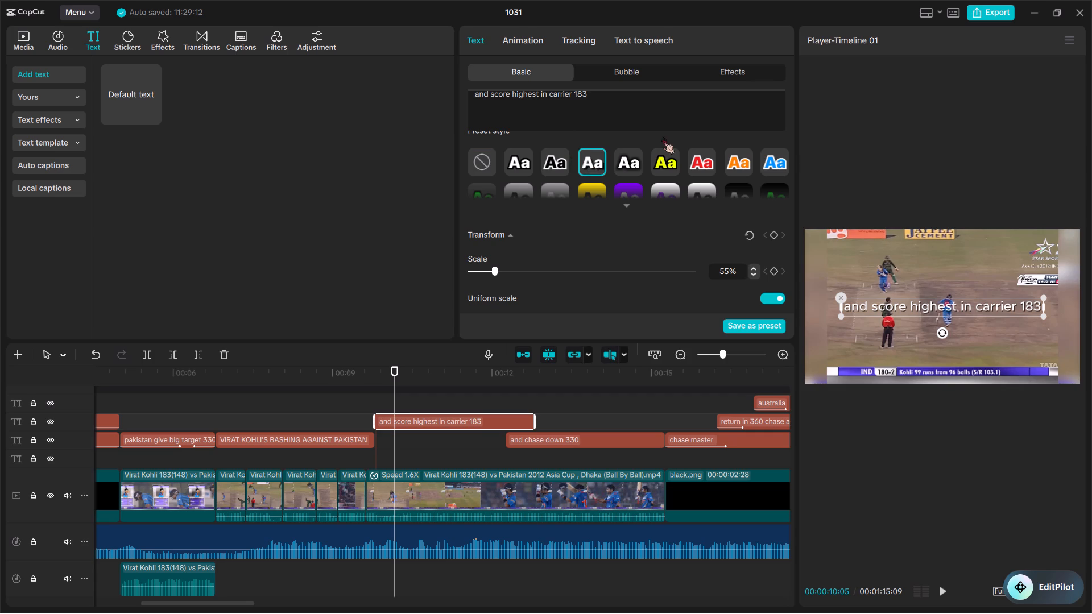
pyautogui.scroll(1, 663, 137)
pyautogui.scroll(2, 756, 130)
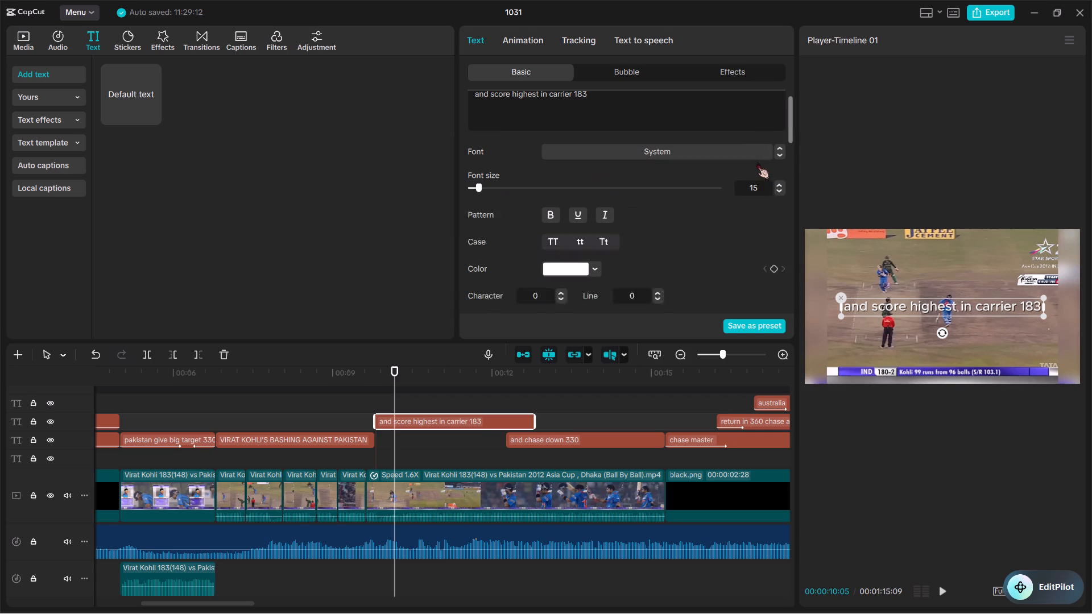
pyautogui.scroll(1, 757, 162)
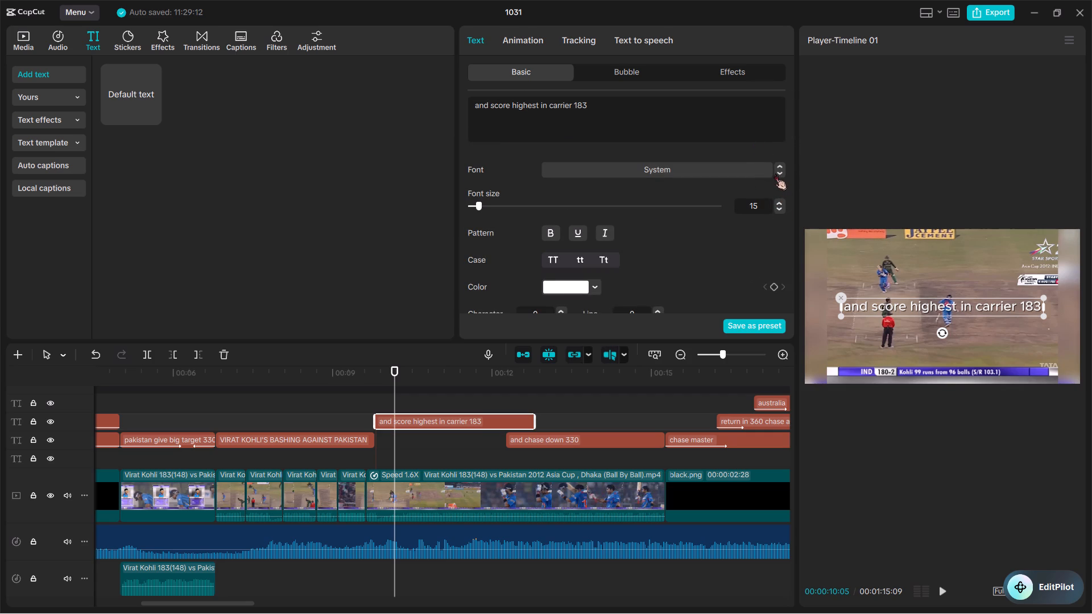
pyautogui.tripleClick(777, 171)
pyautogui.tripleClick(777, 171)
pyautogui.tripleClick(777, 171)
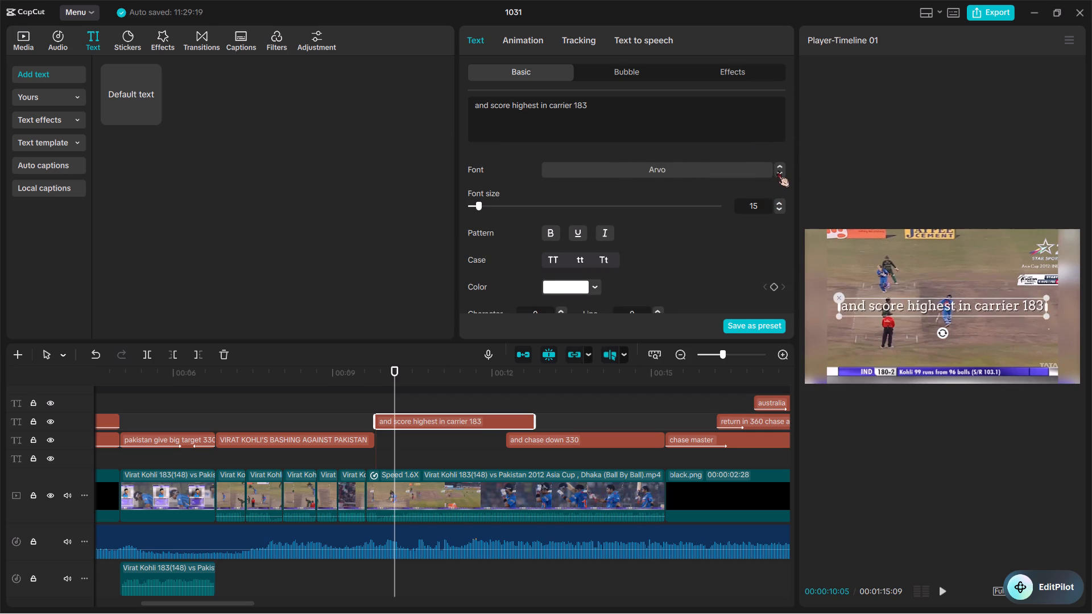
pyautogui.tripleClick(777, 171)
pyautogui.doubleClick(777, 171)
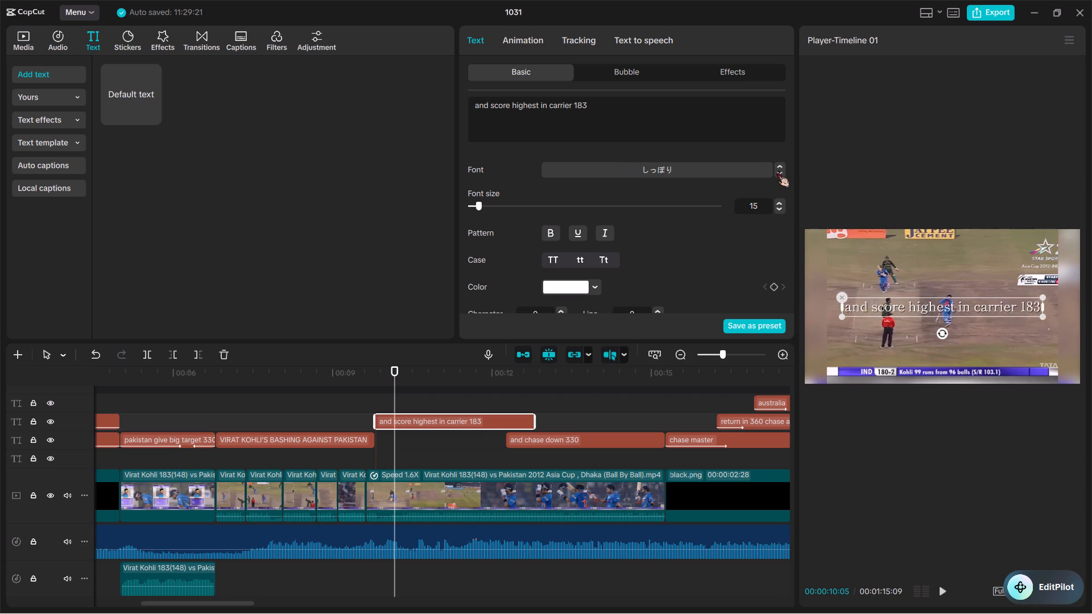
pyautogui.doubleClick(777, 171)
pyautogui.tripleClick(777, 171)
pyautogui.click(777, 171)
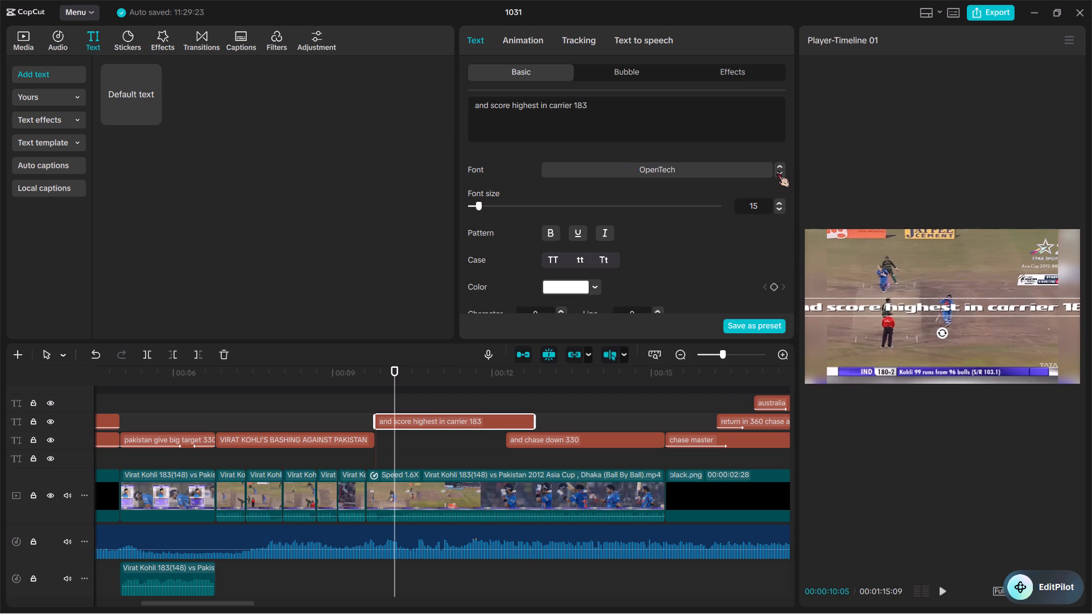
pyautogui.doubleClick(777, 171)
pyautogui.click(777, 171)
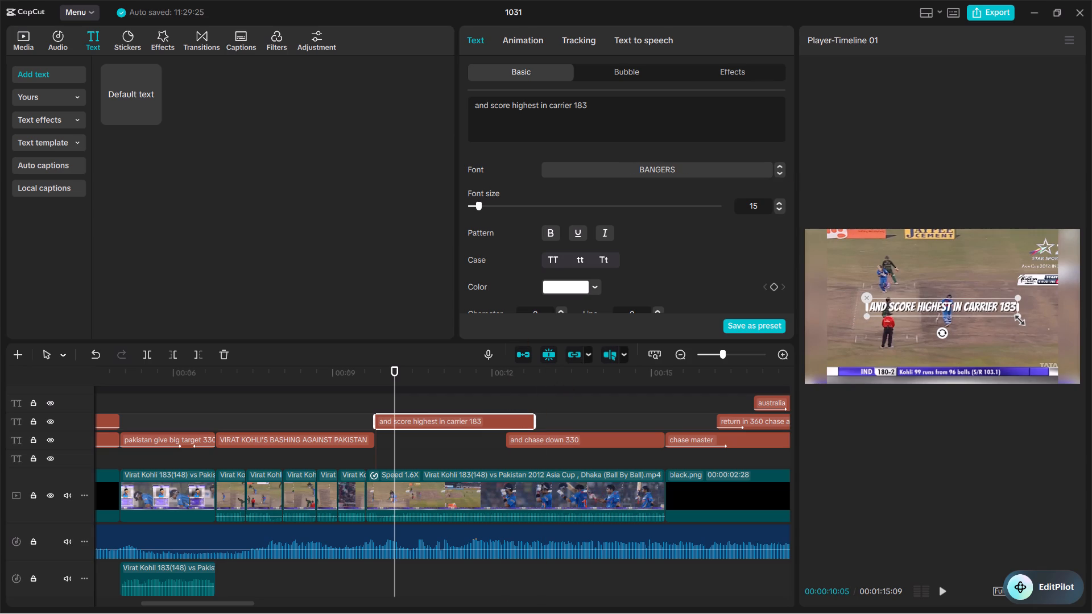
# Enlarge the "and score highest in carrier 183" caption to most of the frame width and move it to just above the scoreboard strip.
pyautogui.moveTo(1016, 318); pyautogui.dragTo(1036, 387)
pyautogui.moveTo(956, 310); pyautogui.dragTo(952, 356)
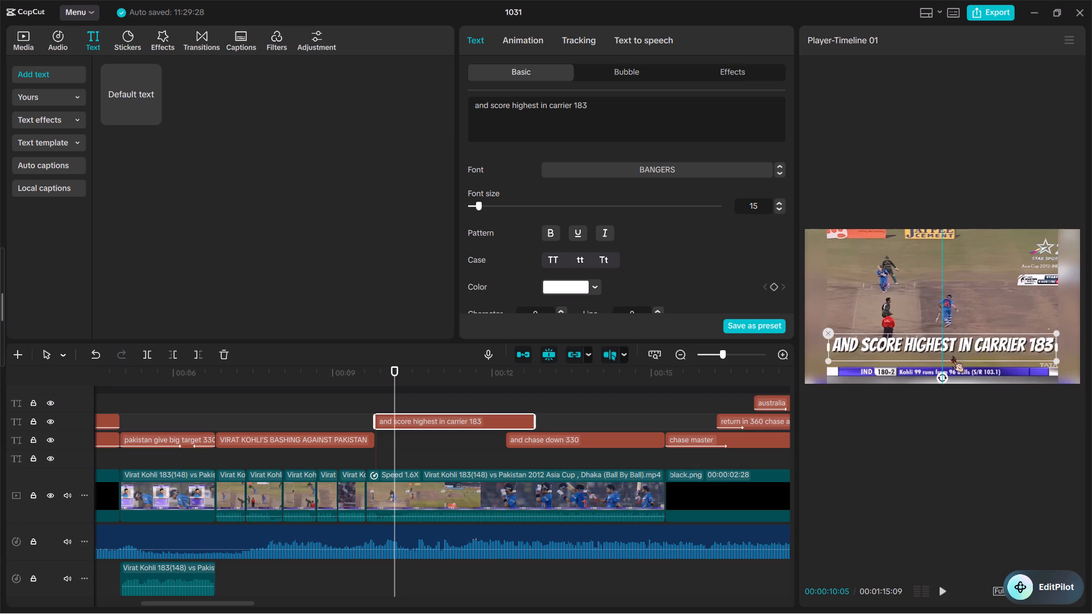
pyautogui.moveTo(952, 356); pyautogui.dragTo(952, 355)
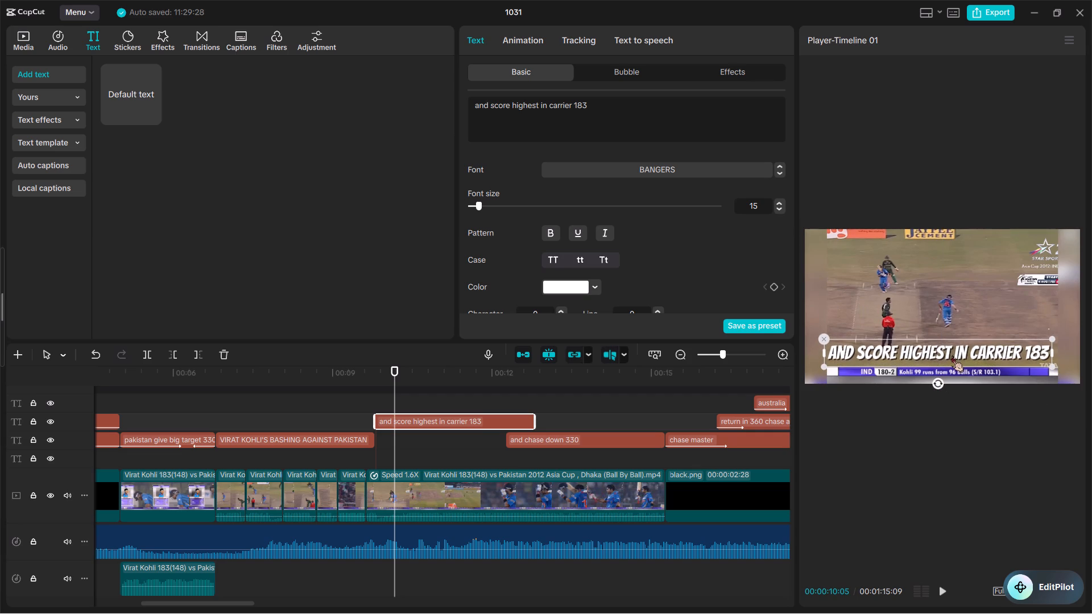
# Apply the Fade Out exit animation to the "VIRAT KOHLI'S BASHING AGAINST PAKISTAN" caption.
pyautogui.click(305, 439)
pyautogui.click(527, 52)
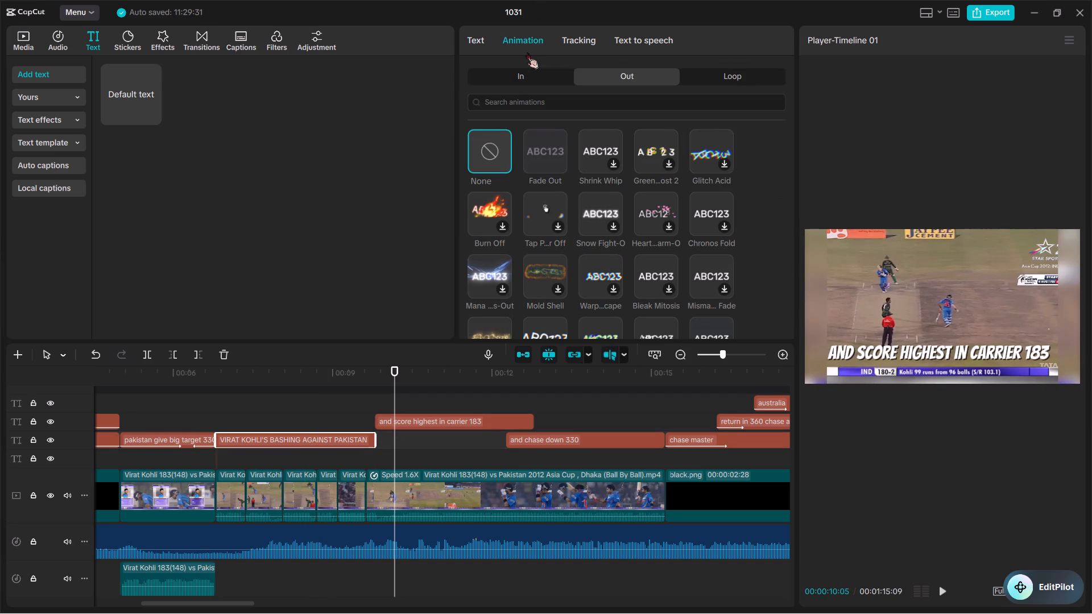
pyautogui.click(543, 139)
# Apply the "Blur ...Right" entrance animation to the "VIRAT KOHLI'S BASHING AGAINST PAKISTAN" caption with a duration of 2.1 s.
pyautogui.moveTo(543, 139); pyautogui.dragTo(523, 76)
pyautogui.click(523, 76)
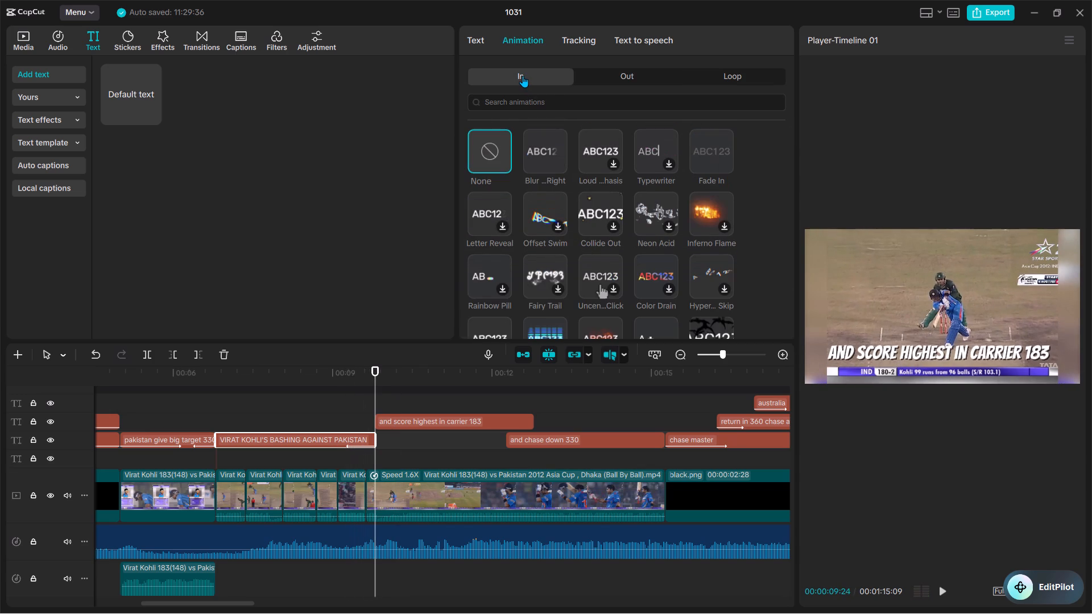
pyautogui.doubleClick(539, 151)
pyautogui.moveTo(602, 320); pyautogui.dragTo(667, 319)
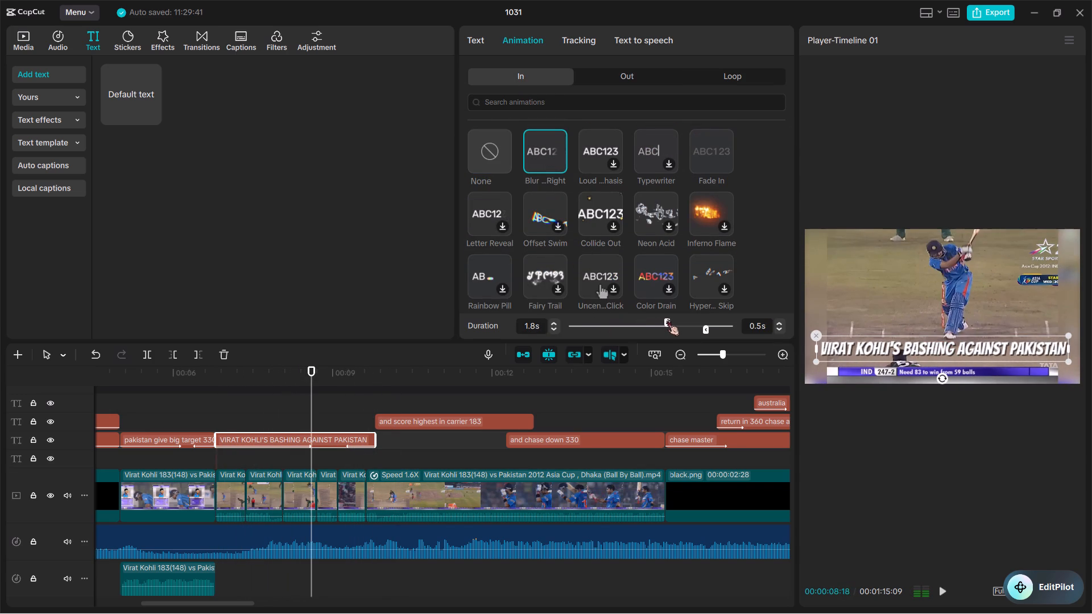
pyautogui.moveTo(667, 319); pyautogui.dragTo(682, 321)
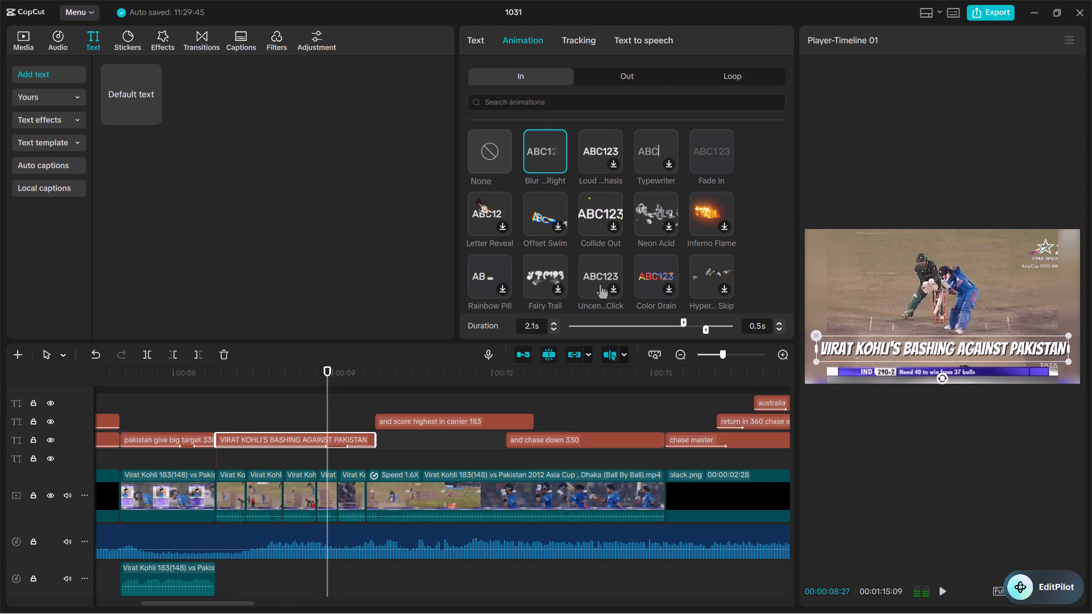
# Trim the end of the "and score highest in carrier 183" caption to the start of "and chase down 330" and move it onto that caption's track.
pyautogui.click(421, 417)
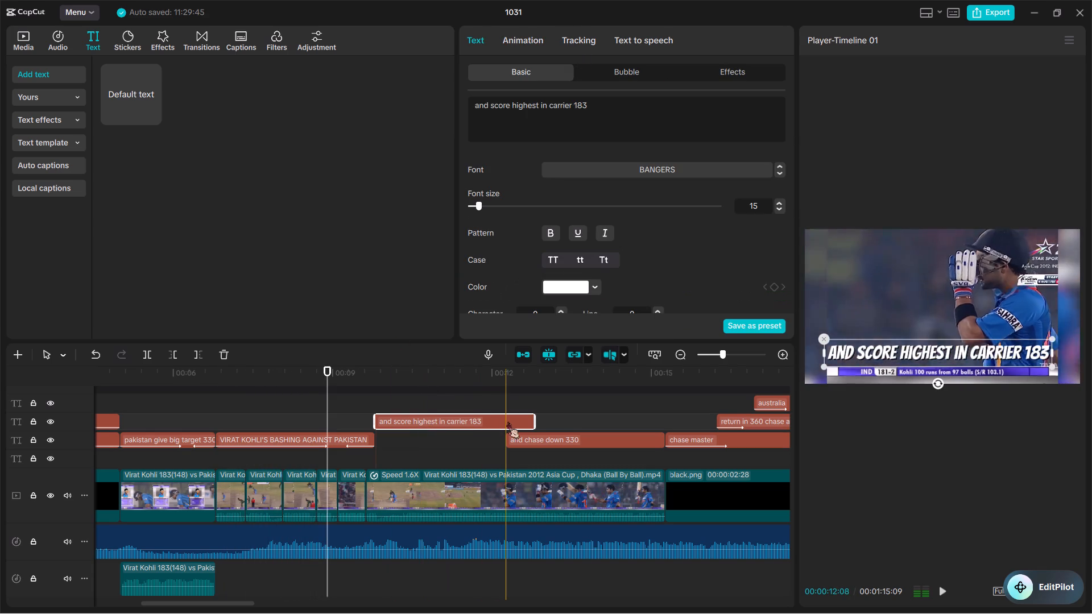
pyautogui.press('w')
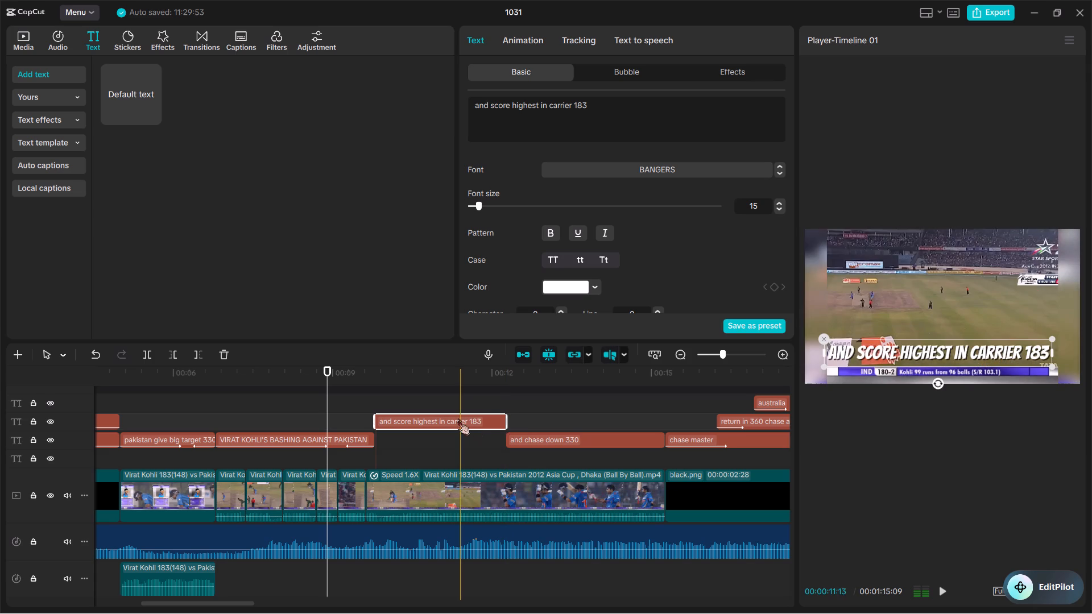
pyautogui.moveTo(458, 417); pyautogui.dragTo(459, 437)
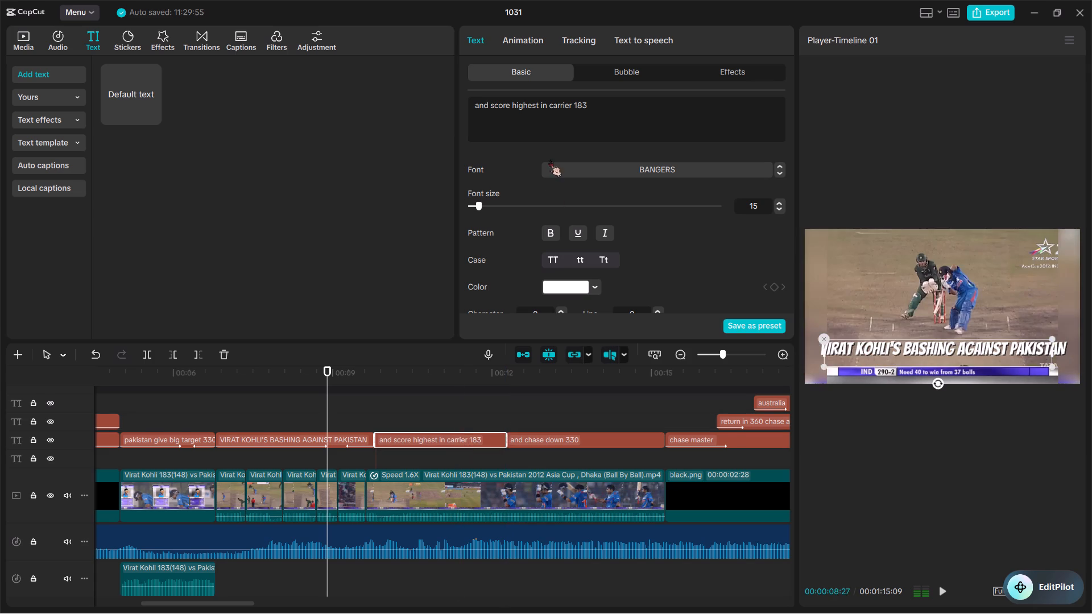
# Apply the "Blur ...Right" entrance animation at 1.3 s and the Fade Out exit animation to the "and score highest in carrier 183" caption.
pyautogui.click(540, 47)
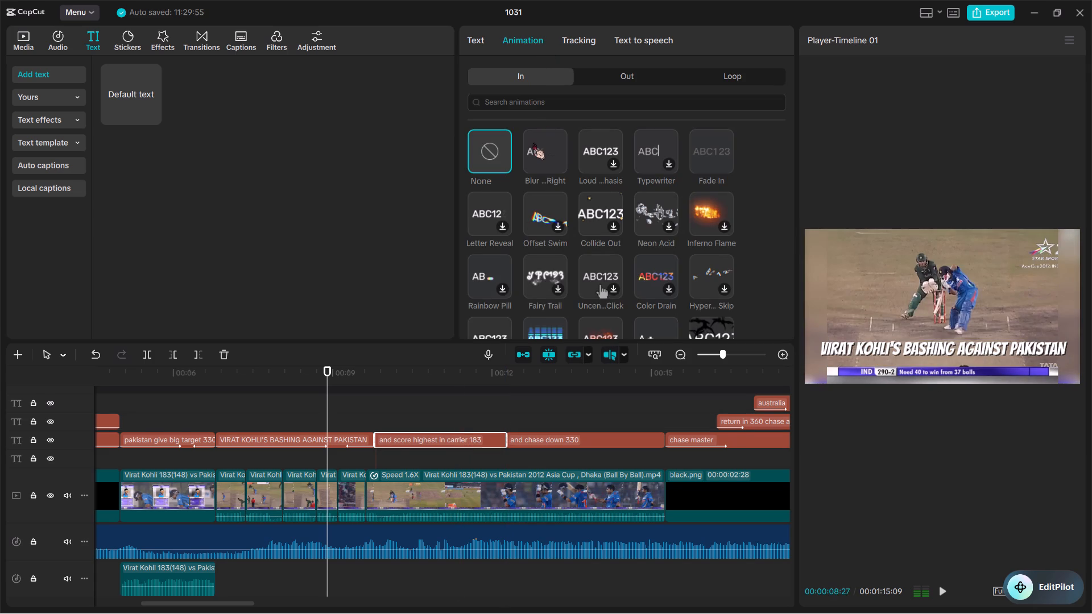
pyautogui.doubleClick(533, 143)
pyautogui.moveTo(615, 322); pyautogui.dragTo(686, 326)
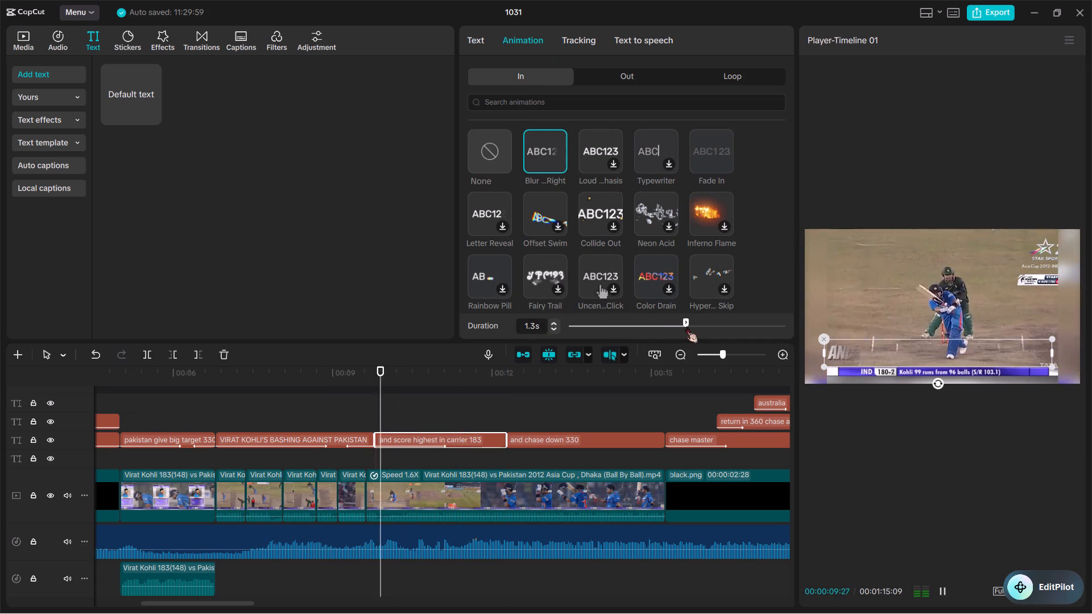
pyautogui.click(613, 80)
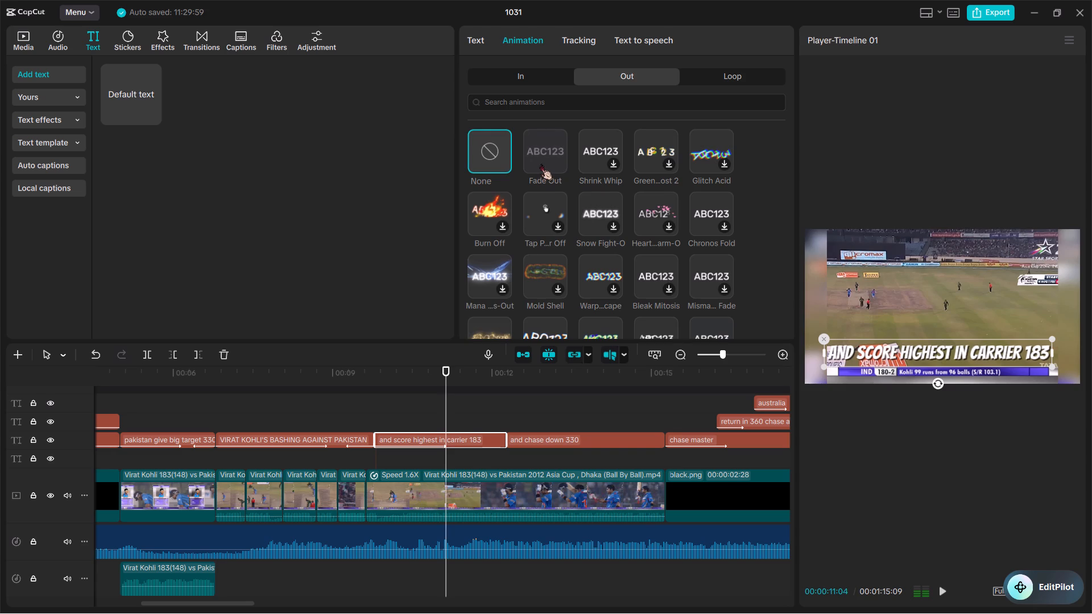
pyautogui.doubleClick(540, 164)
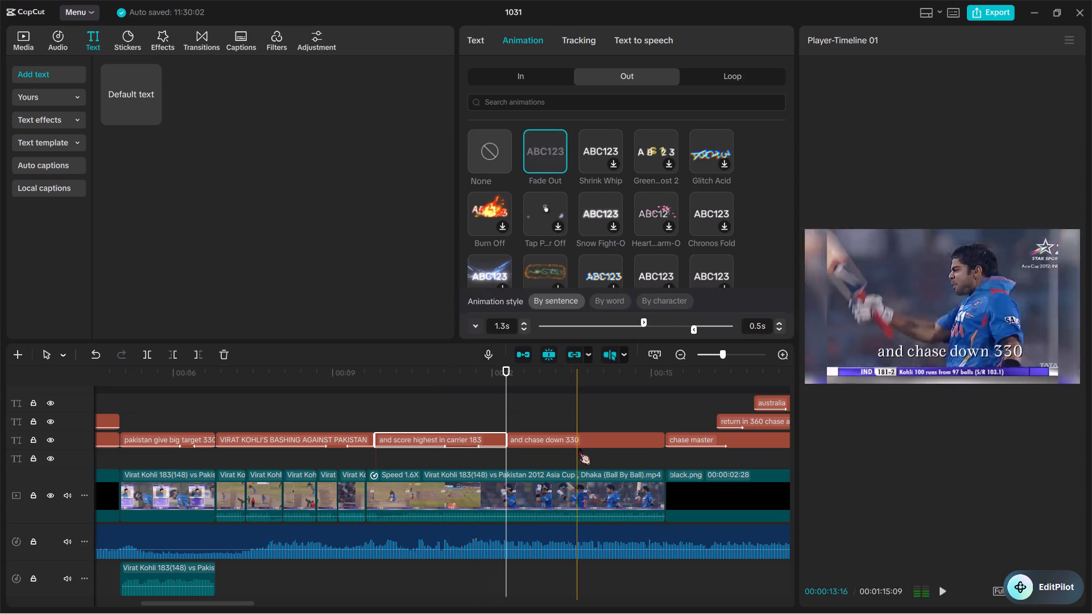
# Set the font of the "and chase down 330" caption to BANGERS.
pyautogui.click(573, 436)
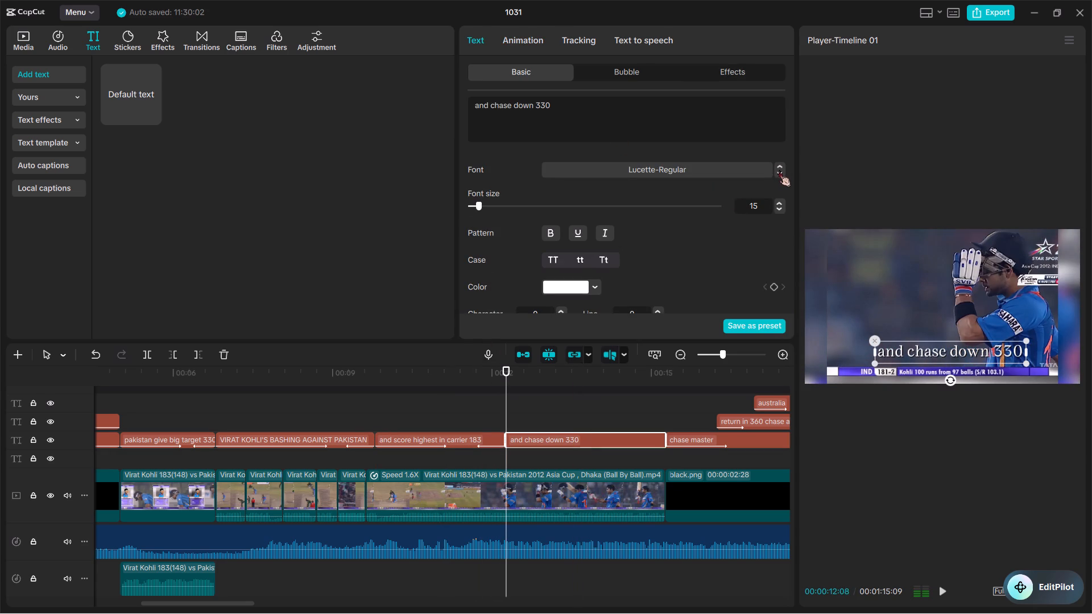
pyautogui.tripleClick(779, 170)
pyautogui.click(779, 170)
pyautogui.tripleClick(779, 170)
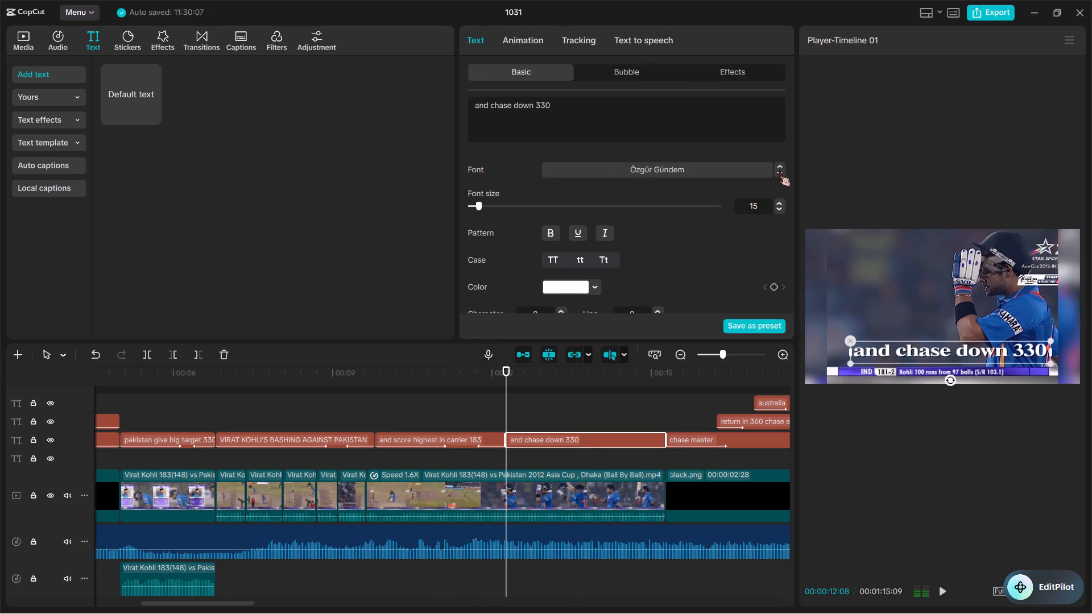
pyautogui.tripleClick(779, 170)
pyautogui.tripleClick(779, 170)
pyautogui.tripleClick(779, 170)
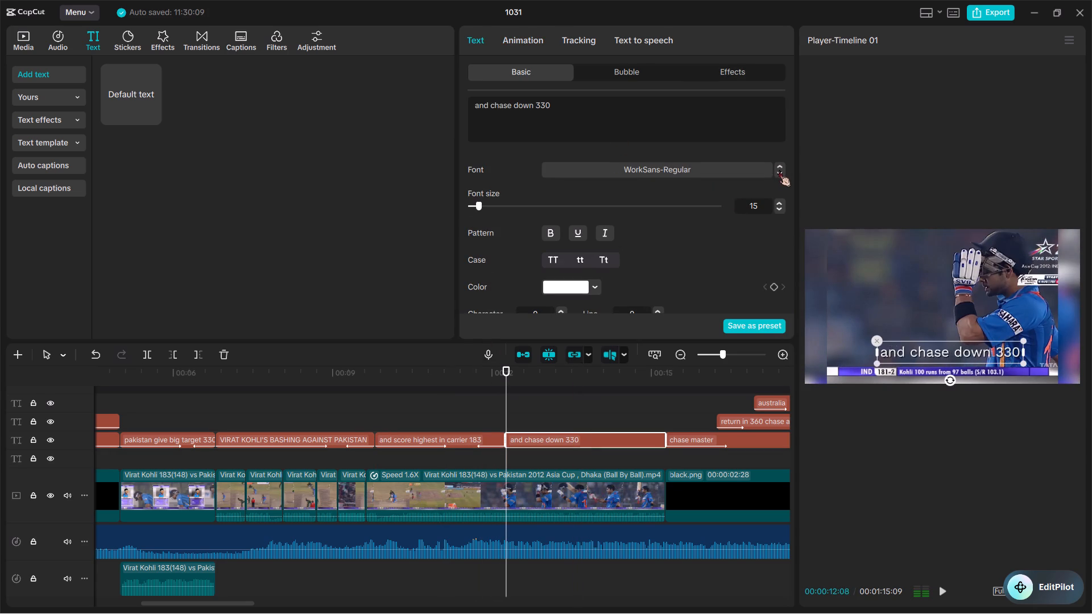
pyautogui.click(779, 170)
pyautogui.click(779, 170)
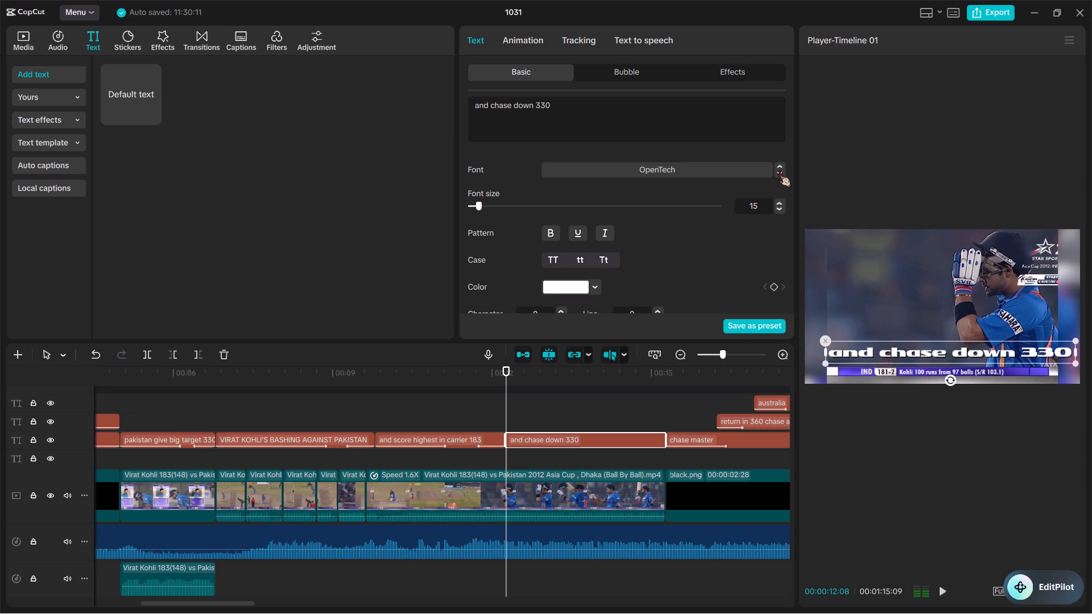
pyautogui.doubleClick(779, 170)
pyautogui.click(779, 170)
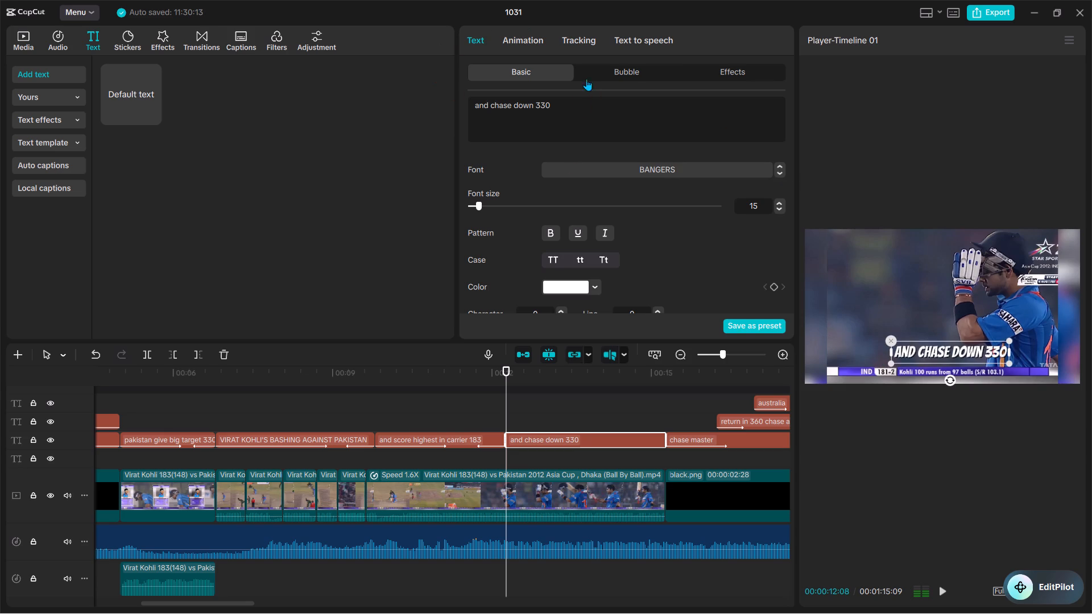
# Apply the Fade Out exit animation and the "Blur ...Right" entrance animation with a duration of 1.9 s to the "and chase down 330" caption.
pyautogui.scroll(-1, 617, 210)
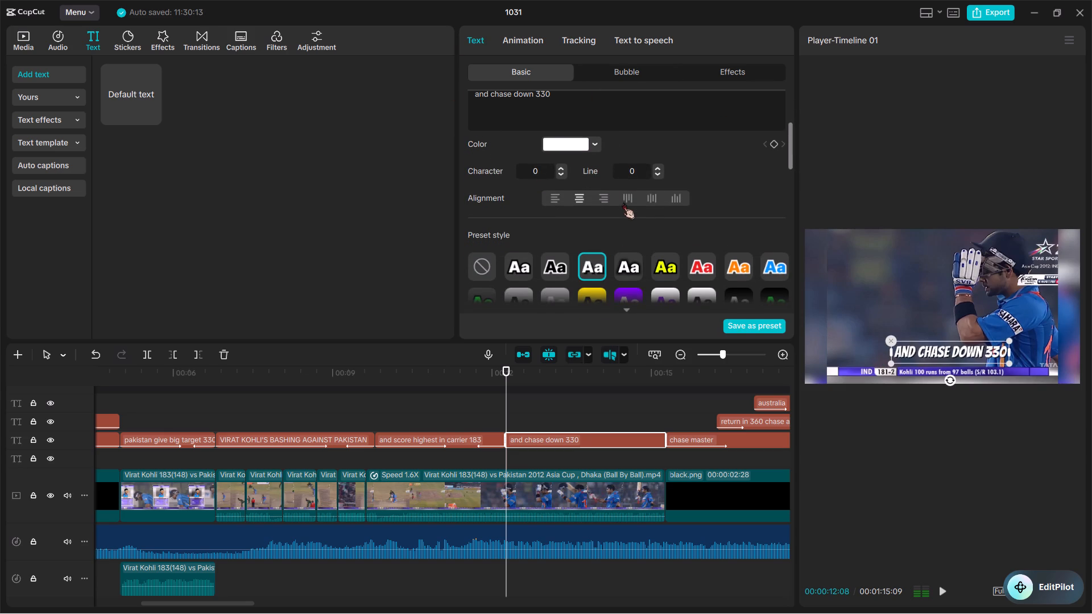
pyautogui.scroll(1, 623, 202)
pyautogui.click(527, 34)
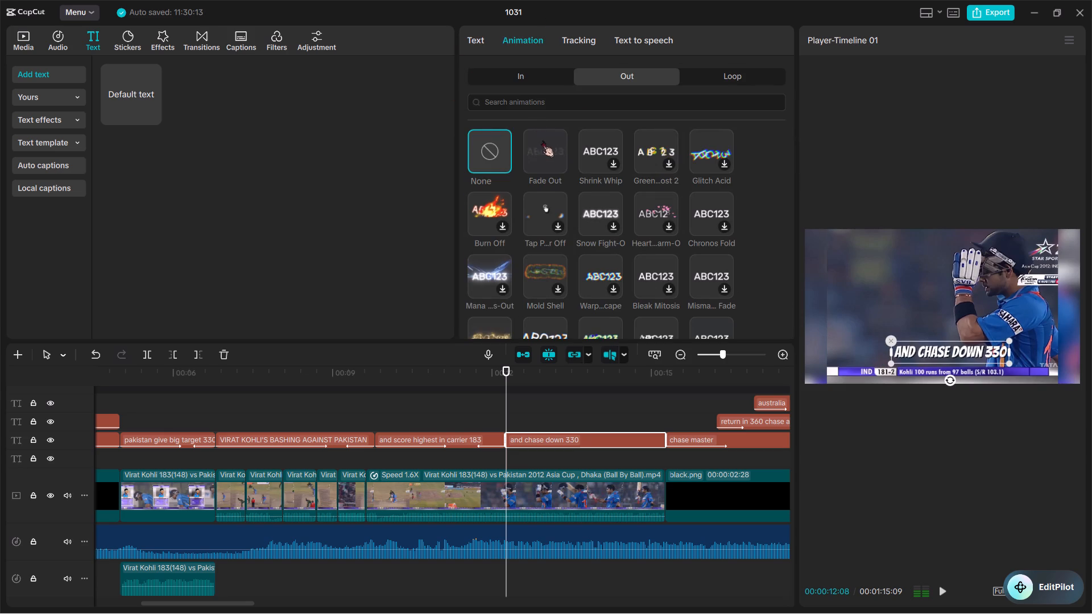
pyautogui.doubleClick(543, 143)
pyautogui.click(516, 78)
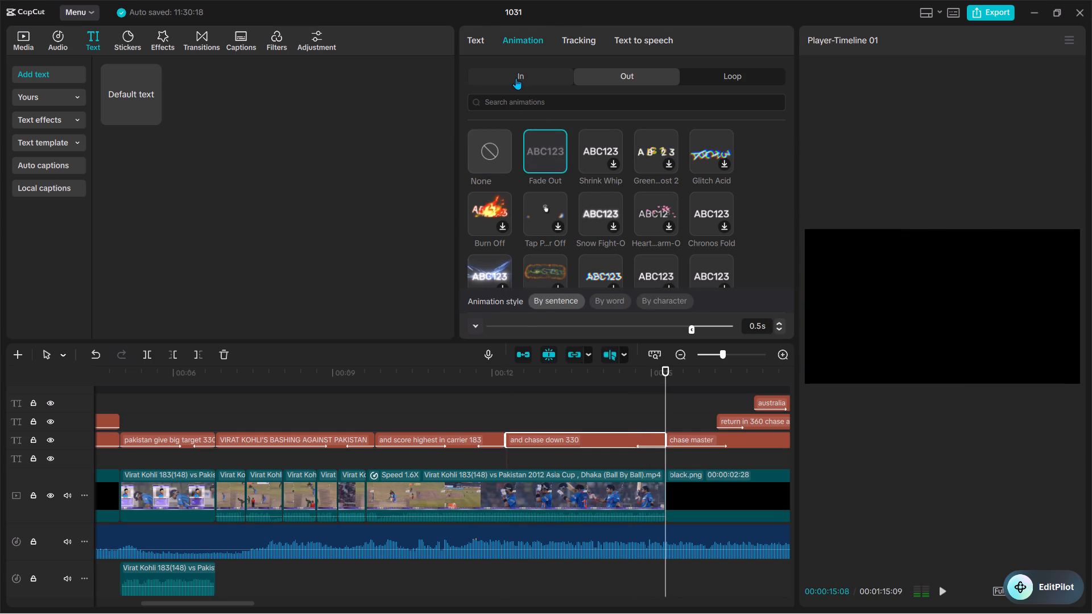
pyautogui.doubleClick(543, 156)
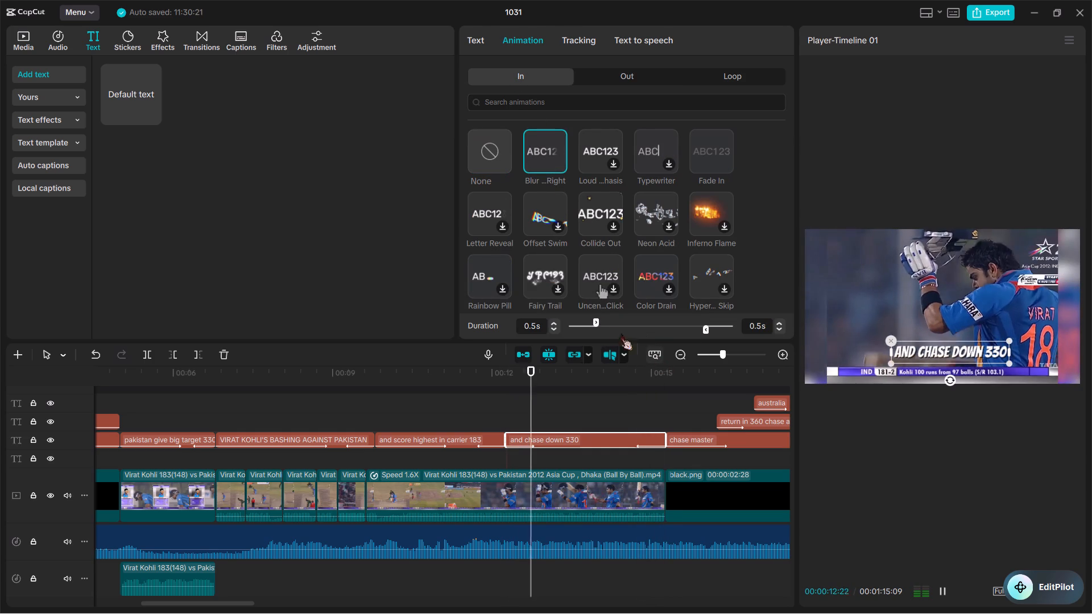
pyautogui.moveTo(598, 321); pyautogui.dragTo(676, 334)
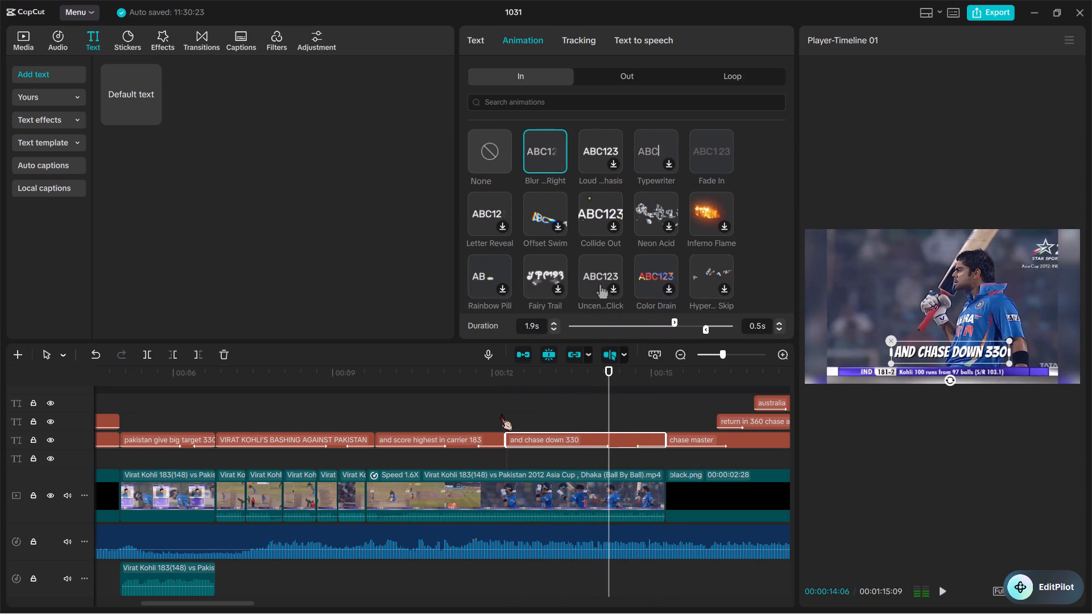
# Play back the captioned Pakistan innings, the chase master title card and the start of the following clips to review the captions.
pyautogui.keyDown('ctrl'); pyautogui.scroll(-7, 429, 418); pyautogui.keyUp('ctrl')
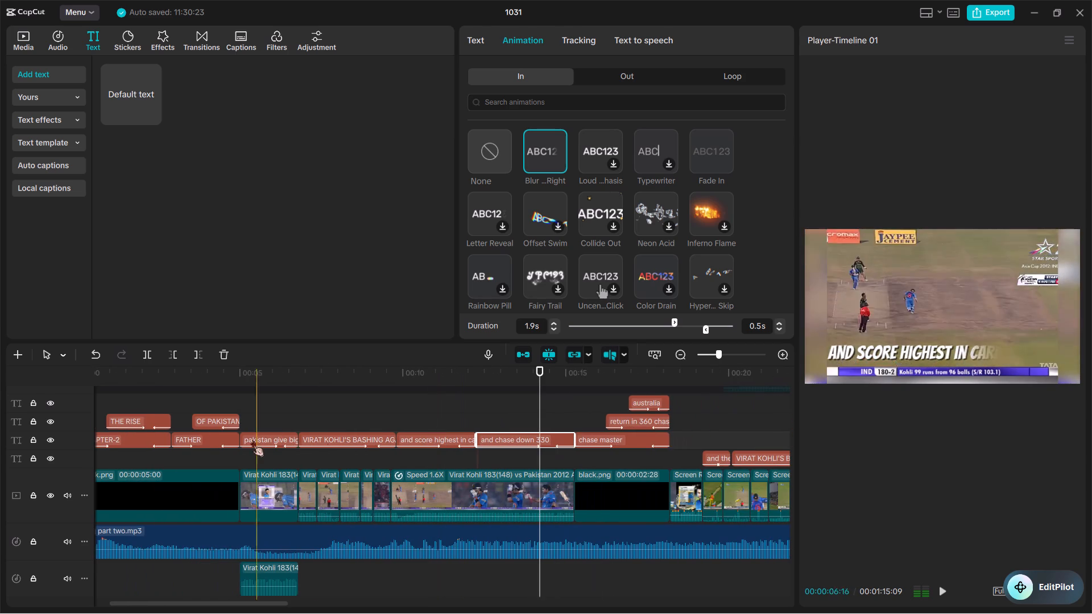
pyautogui.press('space')
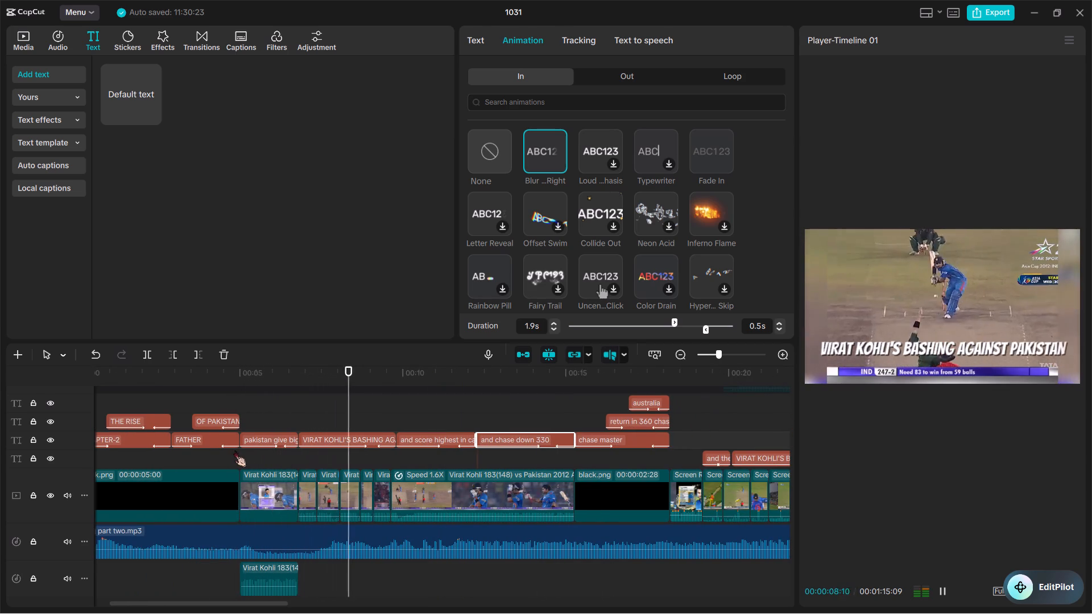
pyautogui.press('space')
pyautogui.press('space')
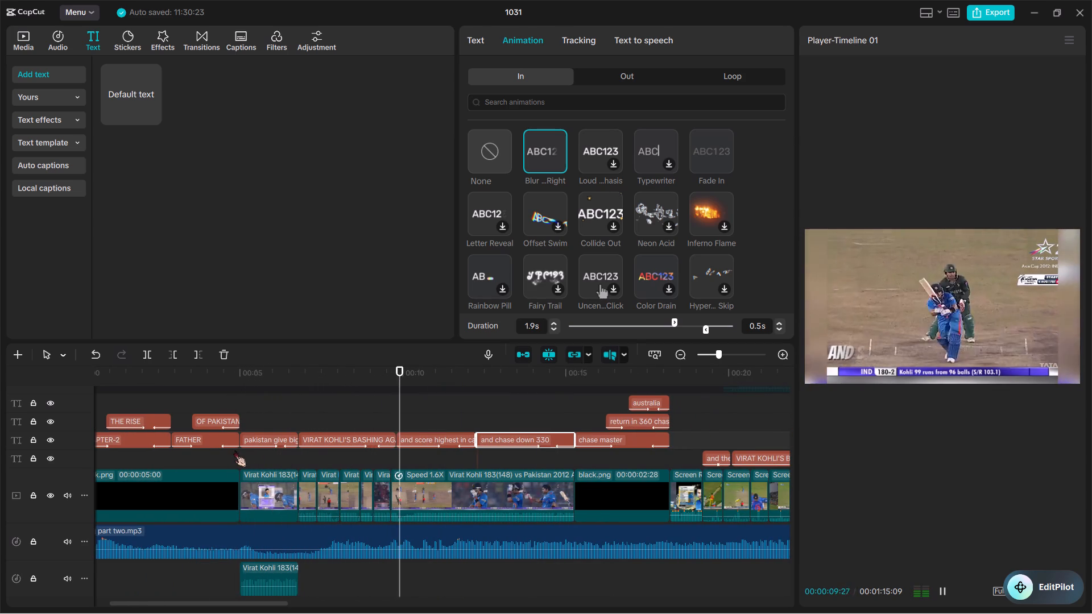
pyautogui.press('space')
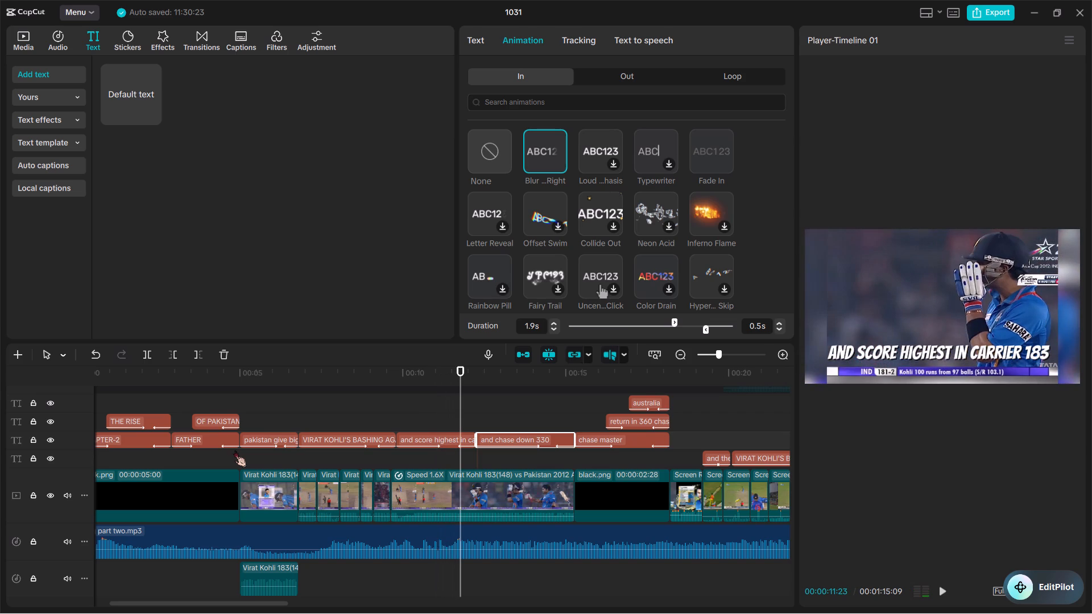
pyautogui.press('space')
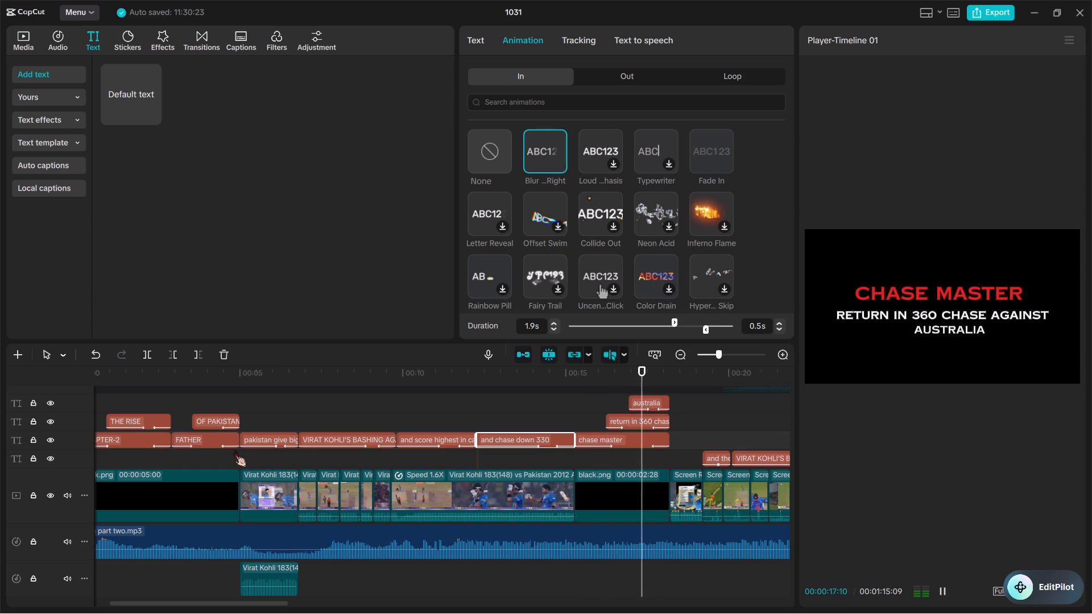
pyautogui.press('space')
pyautogui.hscroll(-1, 234, 450)
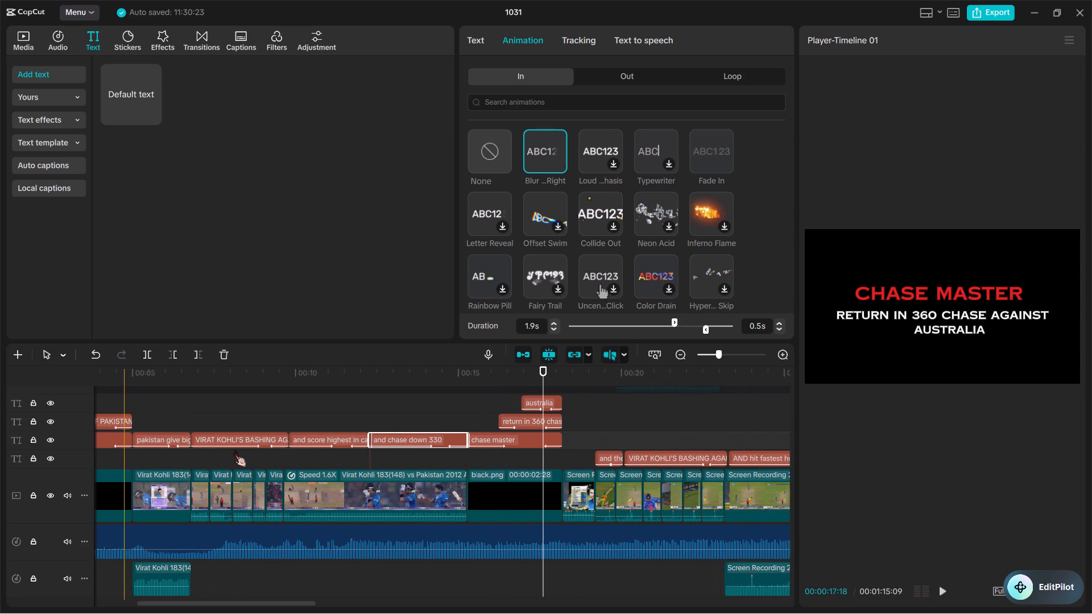
pyautogui.click(429, 401)
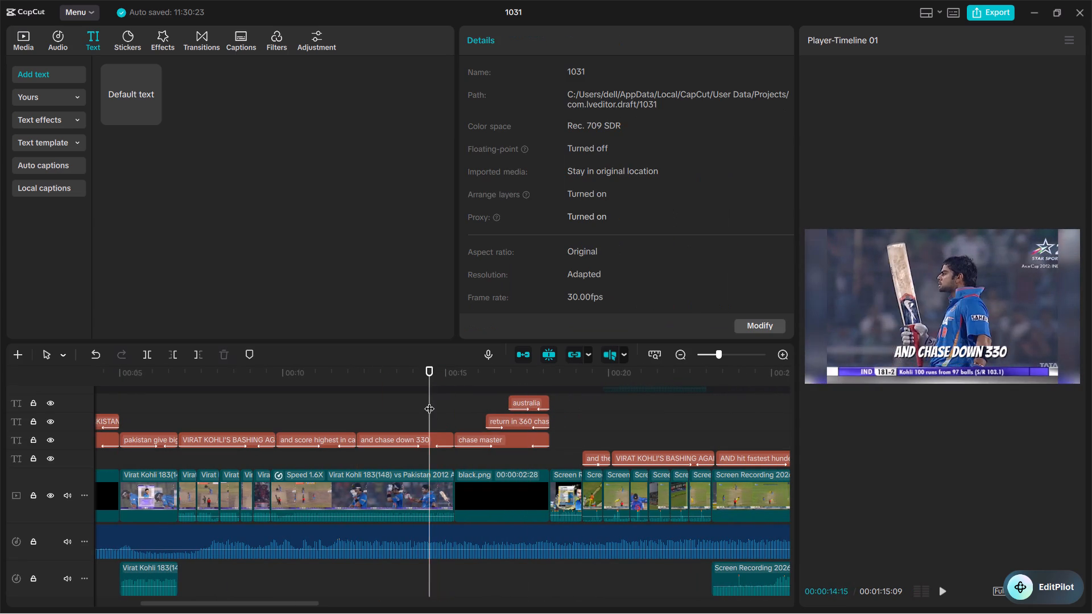
pyautogui.press('space')
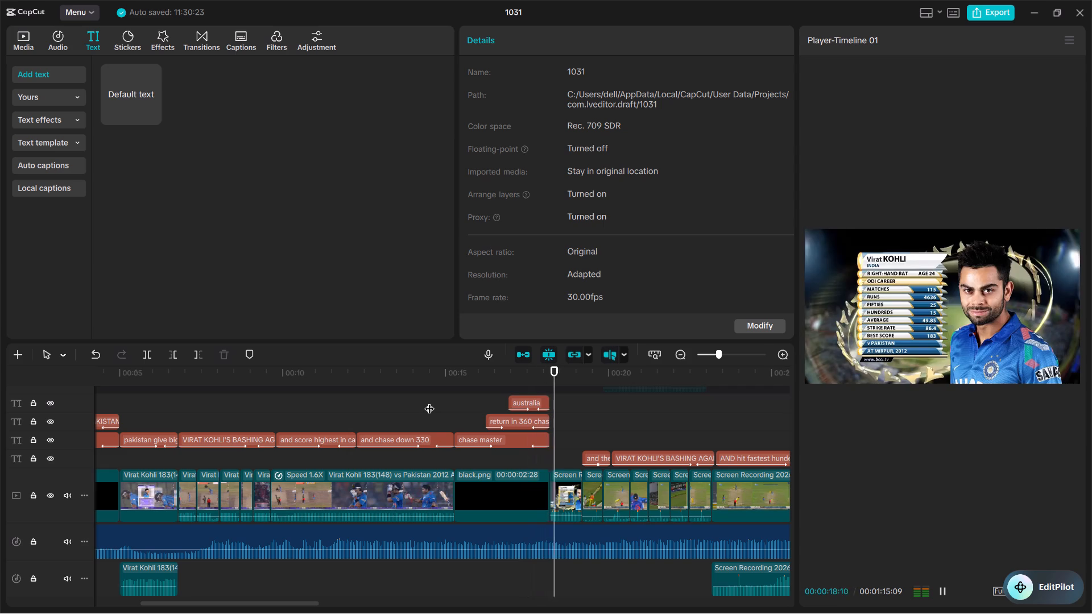
pyautogui.press('space')
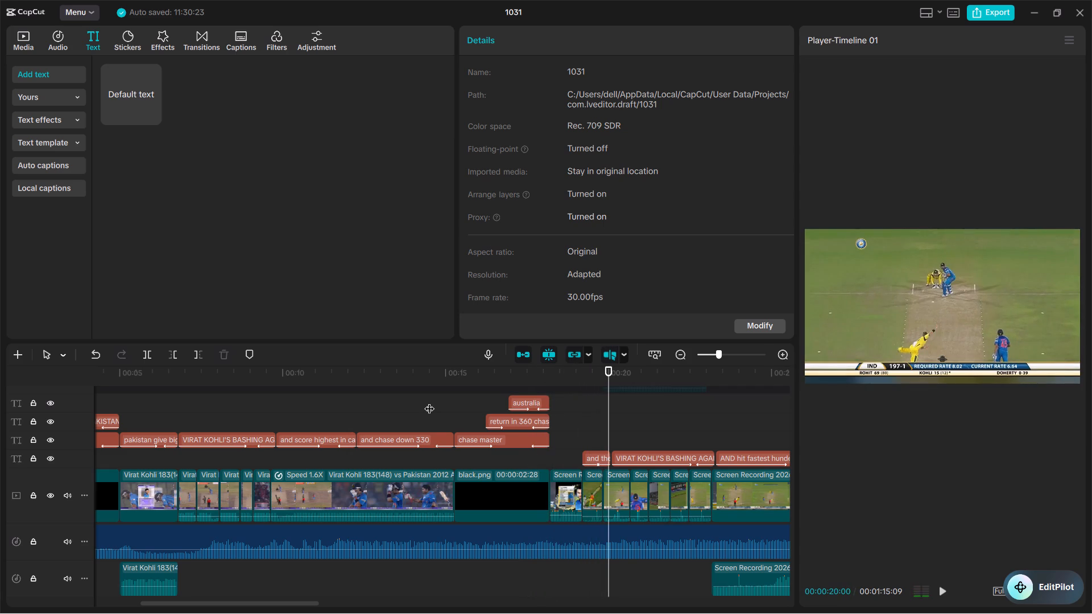
# Inspect the text settings of the "chase master" and "australia" captions and view the title card with all its captions.
pyautogui.click(487, 435)
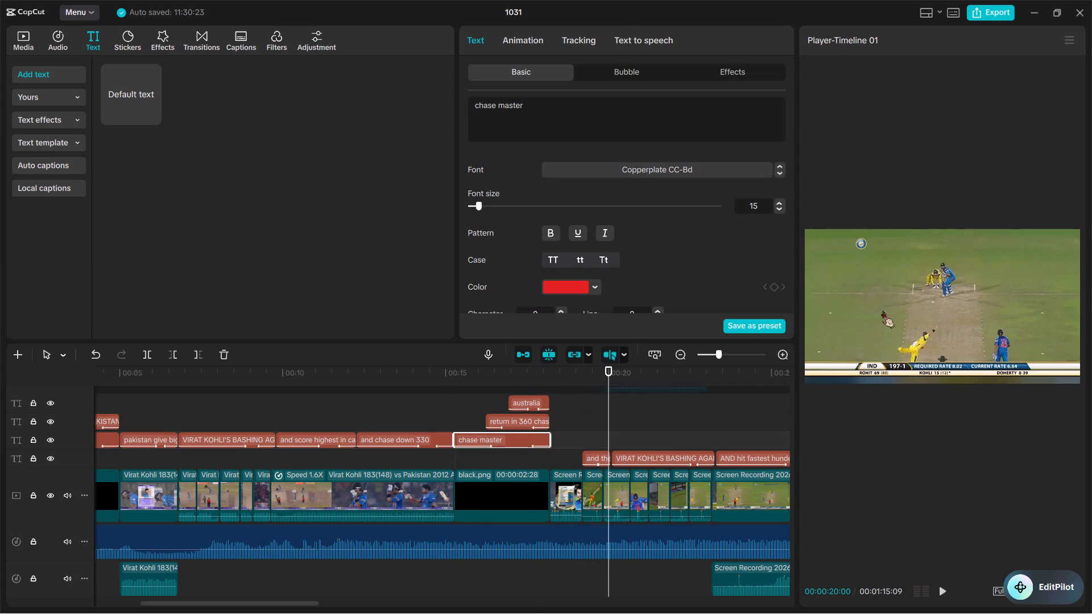
pyautogui.click(531, 400)
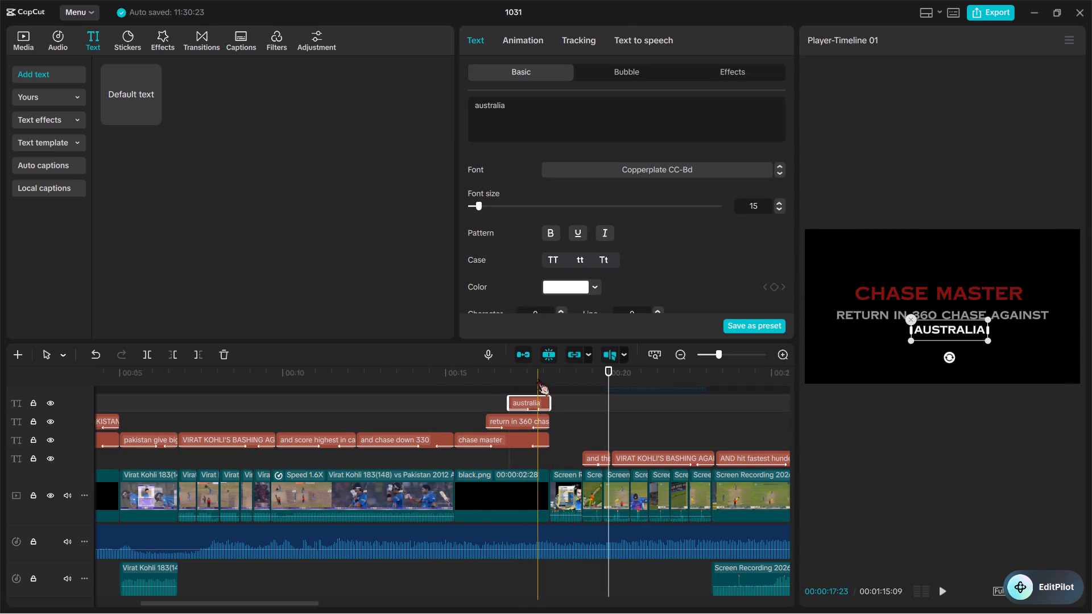
pyautogui.click(537, 379)
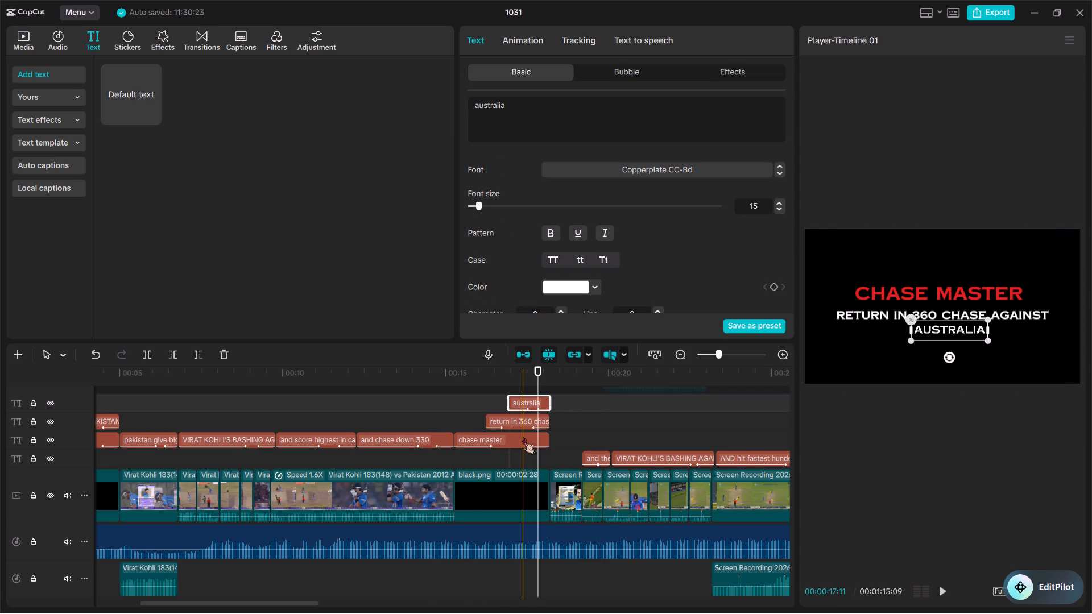